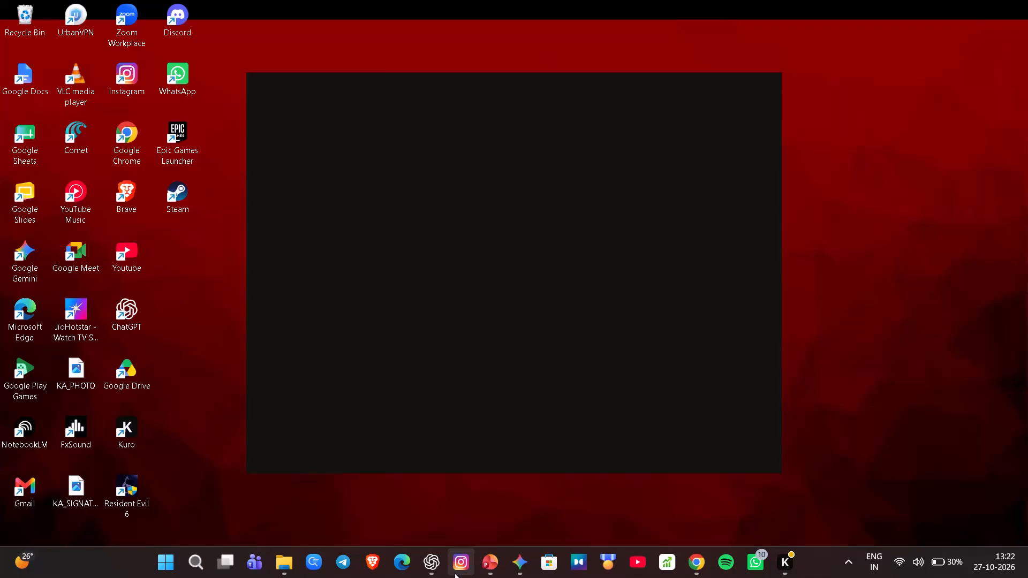
{"action": "left_click", "coordinate": [497, 575]}
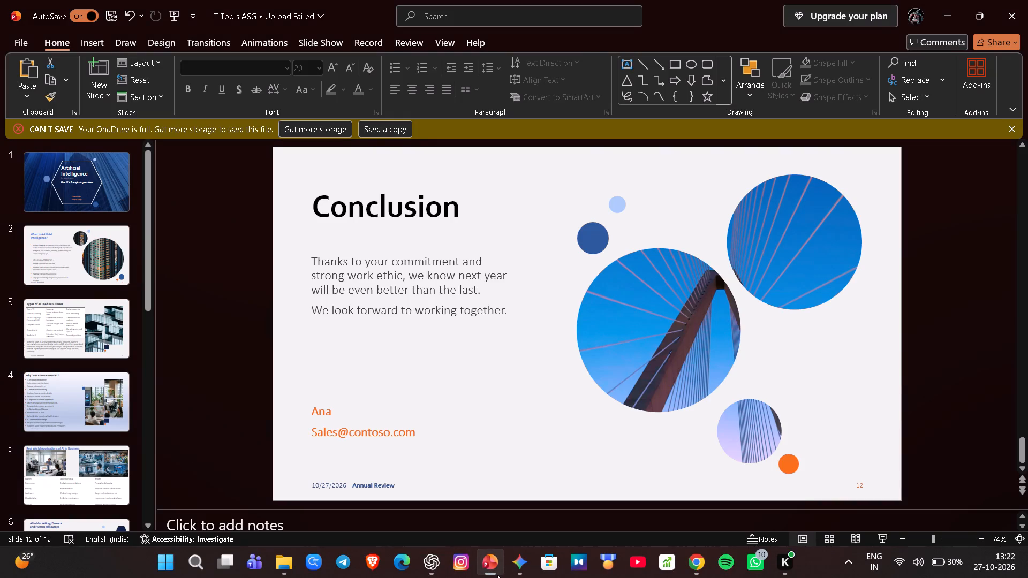
{"action": "left_click", "coordinate": [20, 235]}
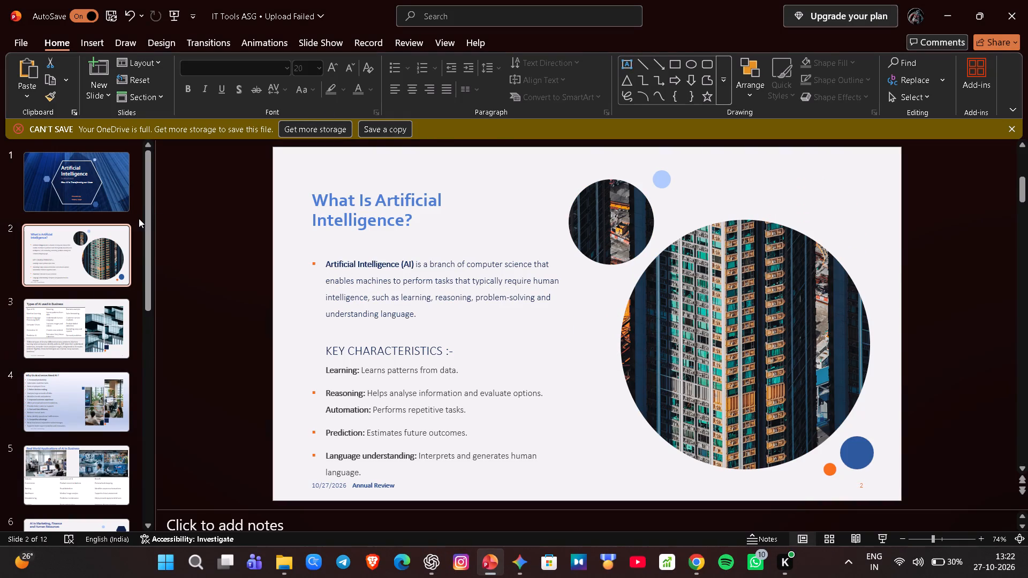
{"action": "left_click_drag", "start_coordinate": [139, 218], "coordinate": [145, 264]}
{"action": "left_click_drag", "start_coordinate": [145, 264], "coordinate": [154, 376]}
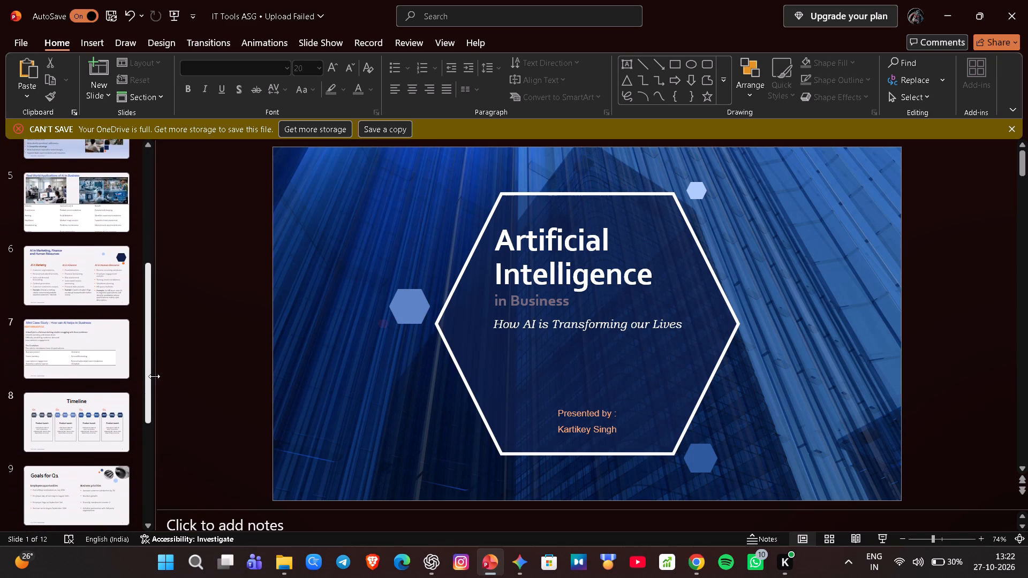
{"action": "left_click", "coordinate": [86, 283]}
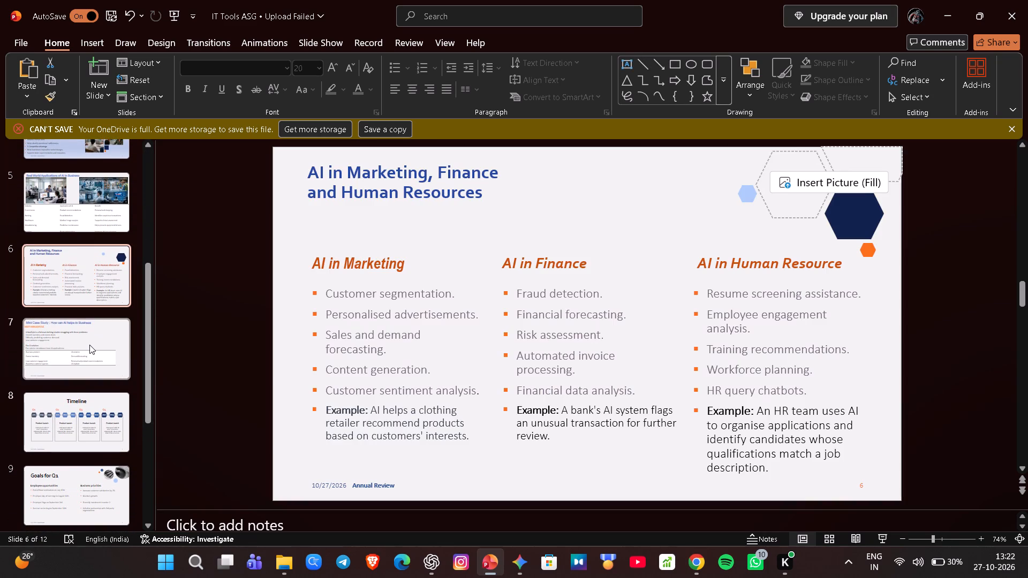
{"action": "left_click", "coordinate": [89, 345]}
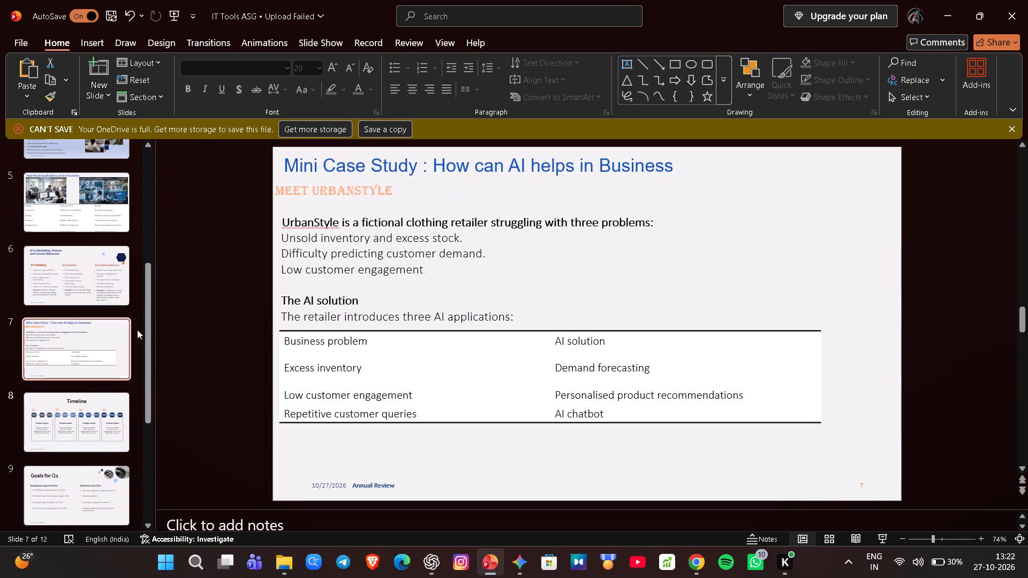
{"action": "left_click_drag", "start_coordinate": [144, 317], "coordinate": [145, 332]}
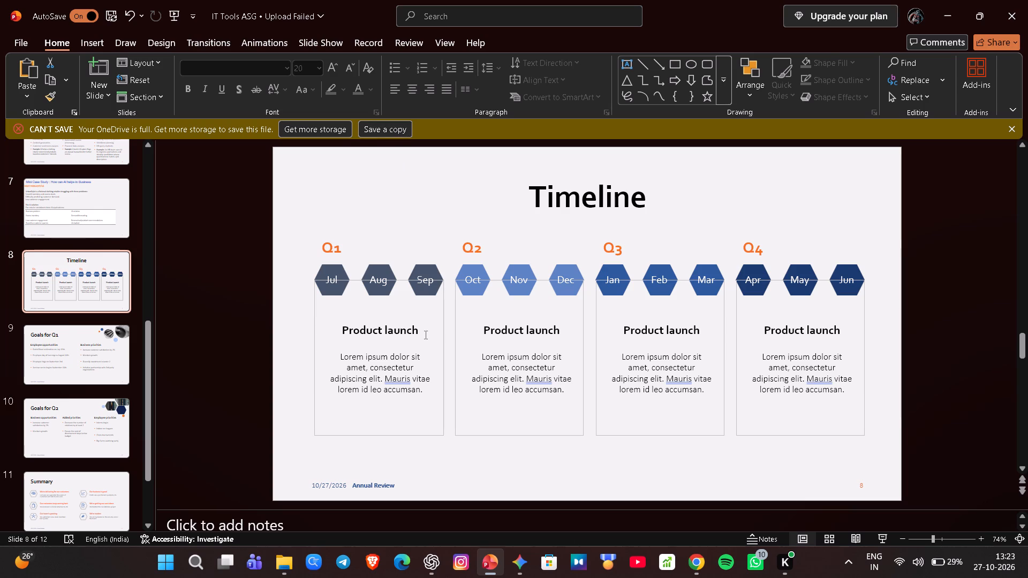
{"action": "left_click", "coordinate": [402, 311]}
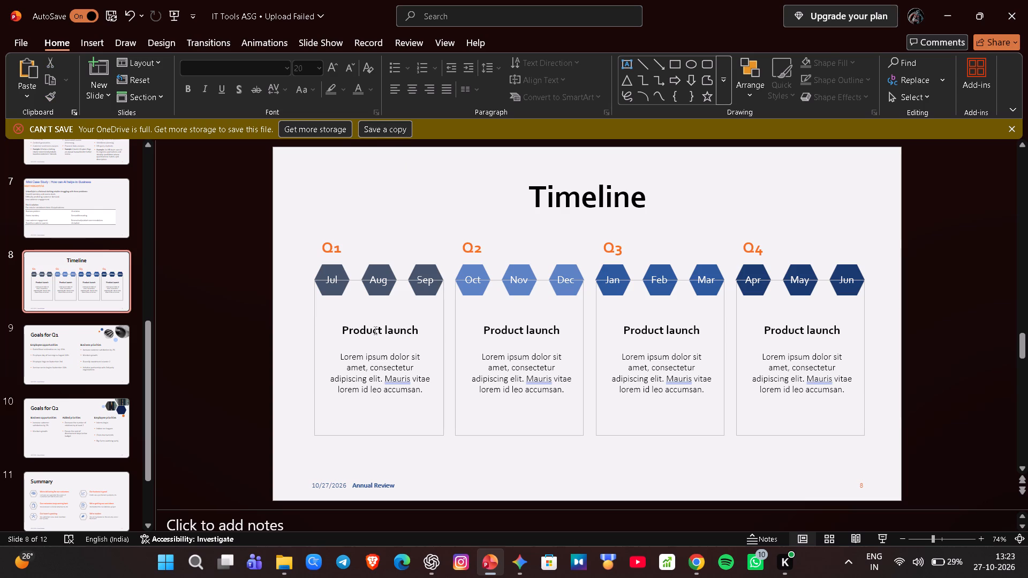
{"action": "left_click", "coordinate": [374, 334]}
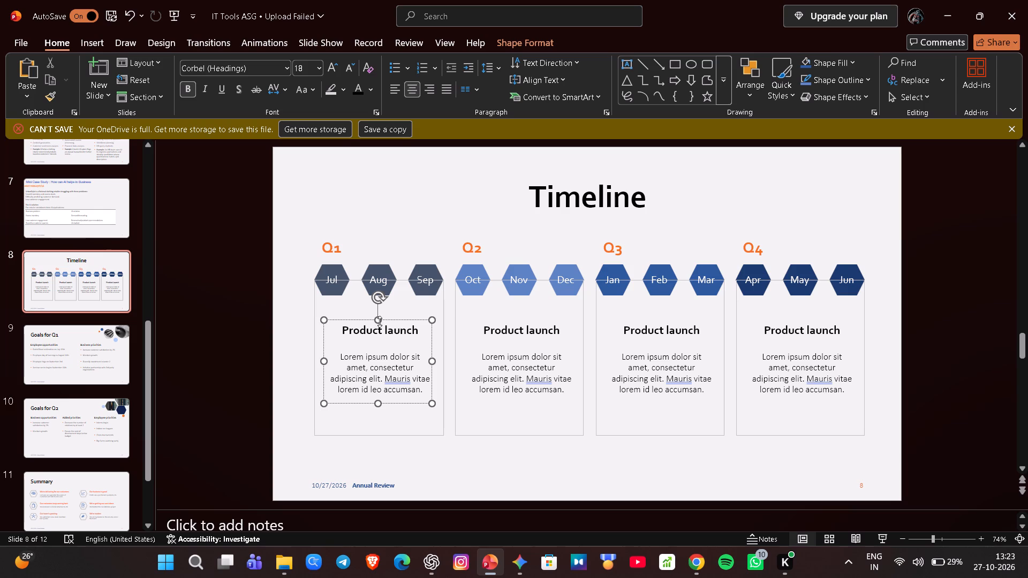
{"action": "left_click", "coordinate": [409, 278]}
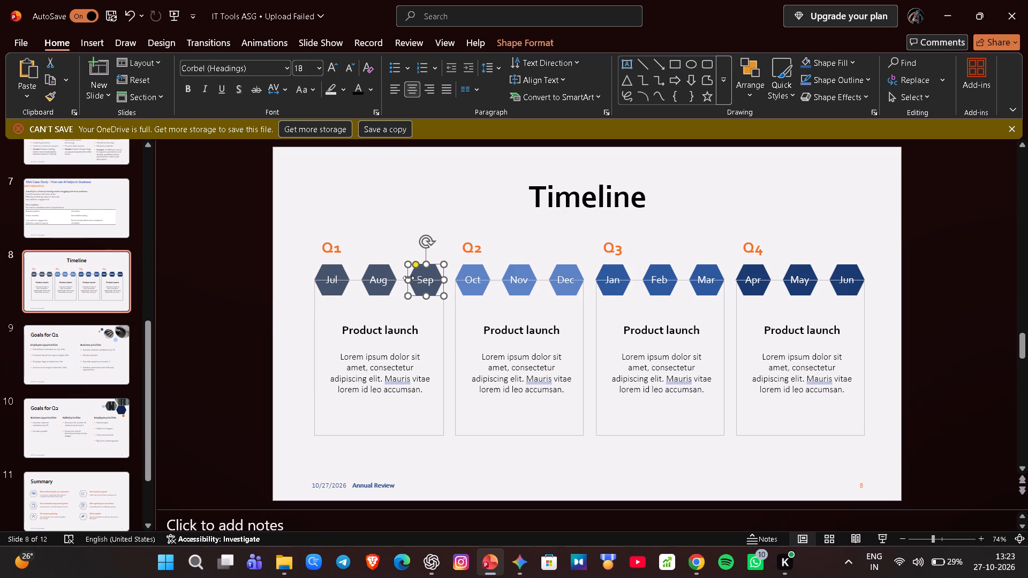
{"action": "right_click", "coordinate": [424, 268]}
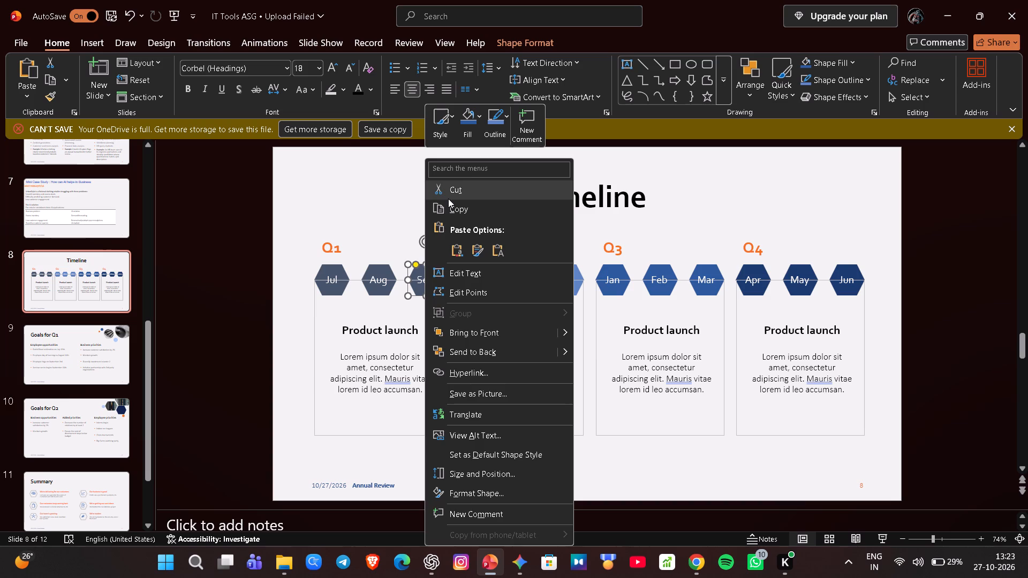
{"action": "left_click", "coordinate": [448, 199]}
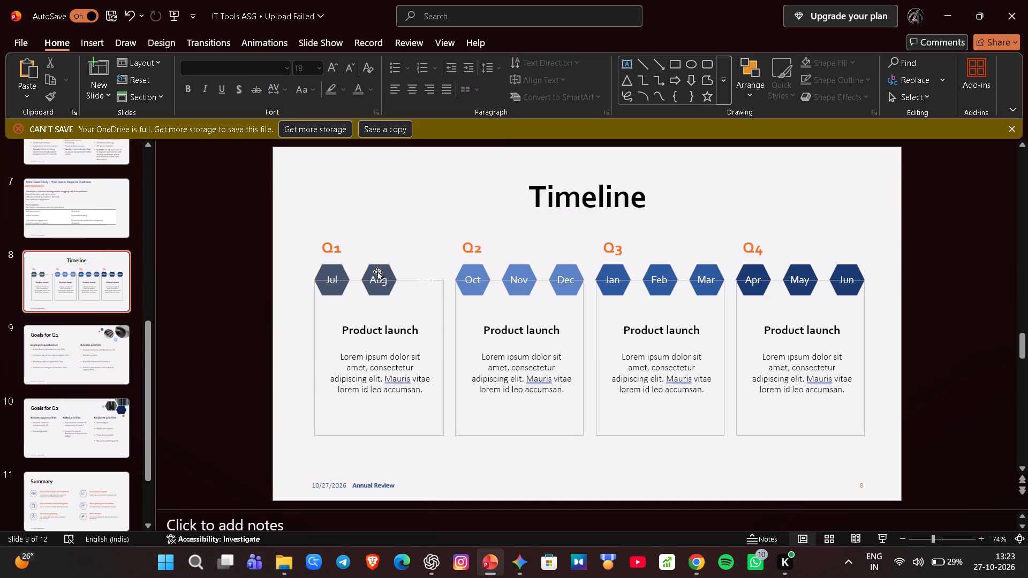
Cut the Aug and Jul text labels from the Q1 section of the timeline.
{"action": "right_click", "coordinate": [377, 272]}
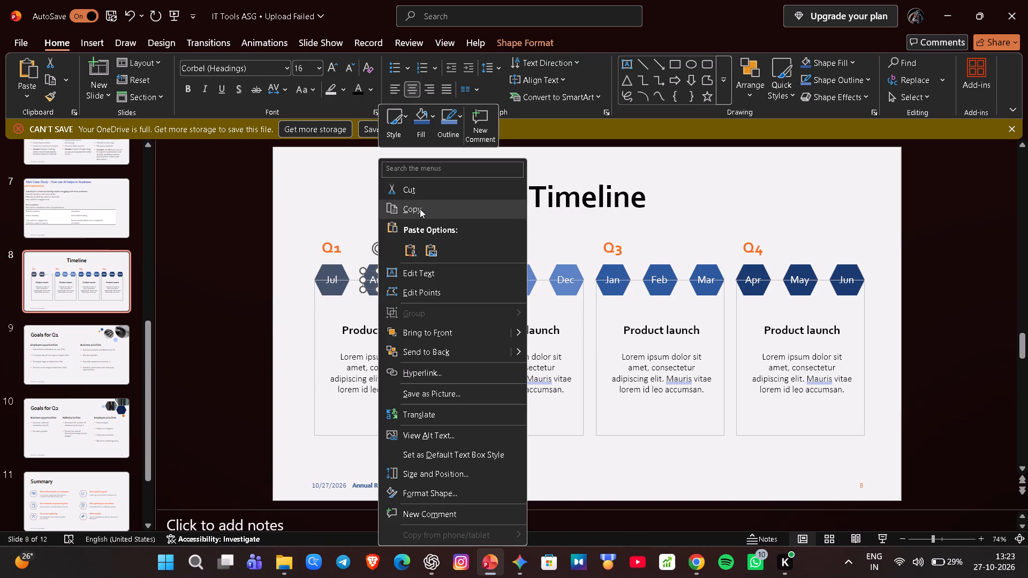
{"action": "left_click", "coordinate": [420, 197]}
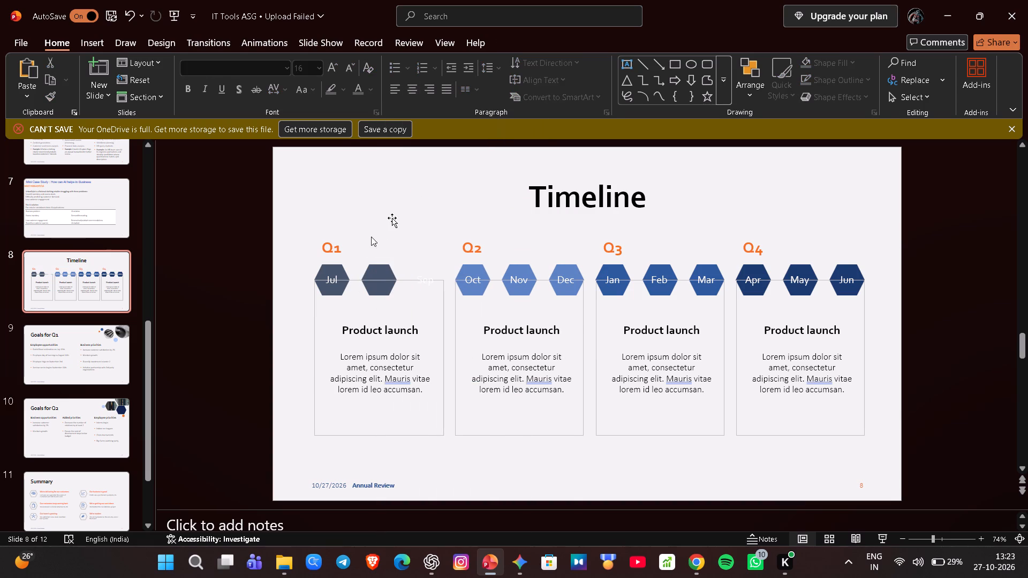
{"action": "right_click", "coordinate": [328, 275]}
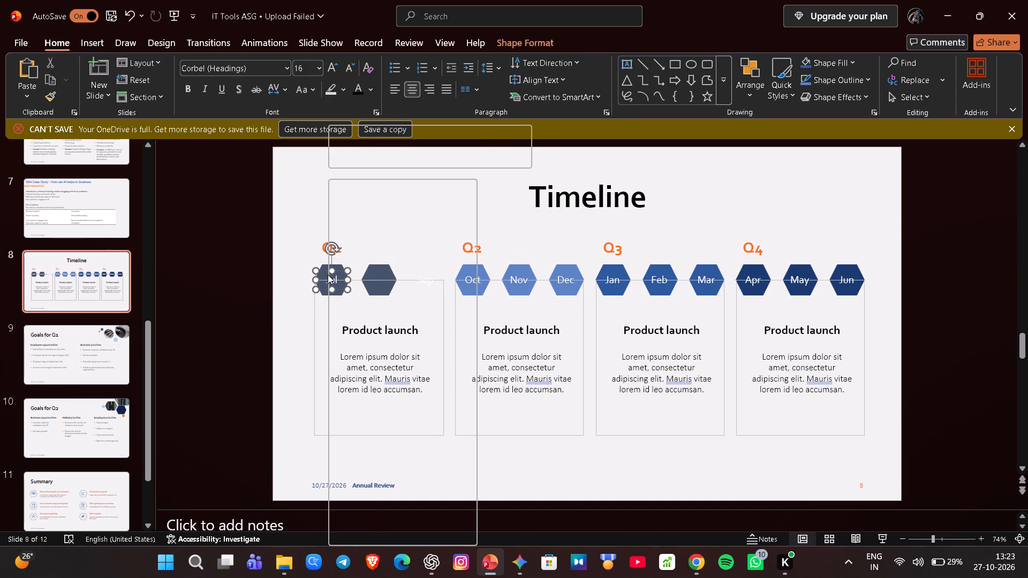
{"action": "left_click", "coordinate": [296, 231]}
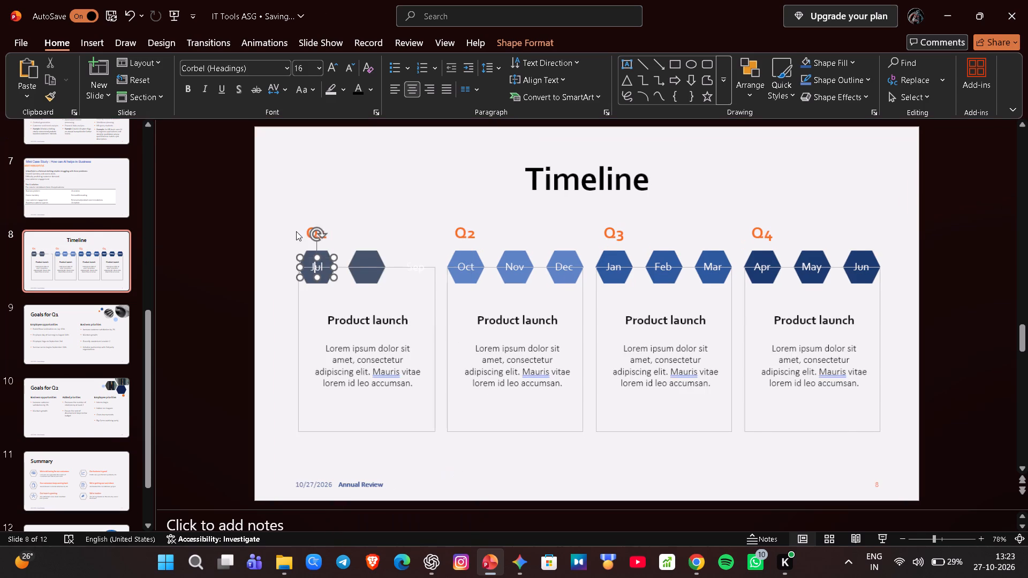
{"action": "right_click", "coordinate": [323, 256]}
{"action": "left_click", "coordinate": [354, 189]}
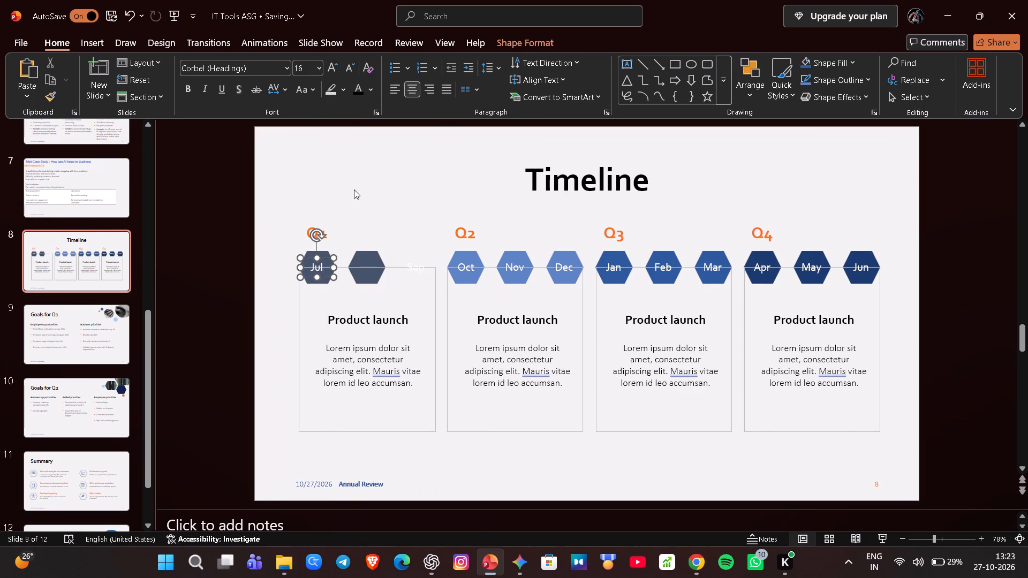
Cut the two remaining blank hexagons from the Q1 section of the timeline.
{"action": "right_click", "coordinate": [368, 256]}
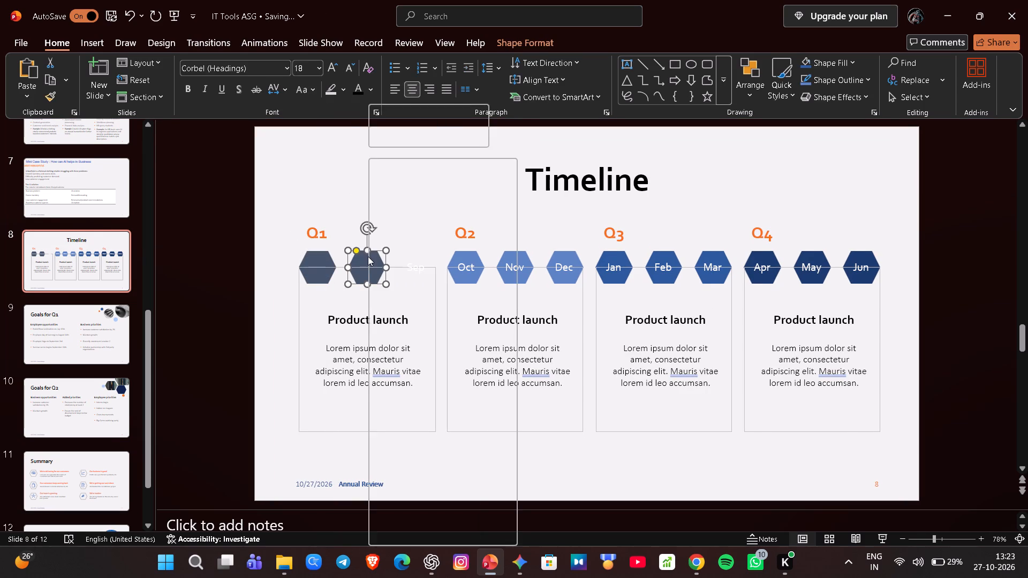
{"action": "left_click", "coordinate": [368, 256]}
{"action": "right_click", "coordinate": [366, 254]}
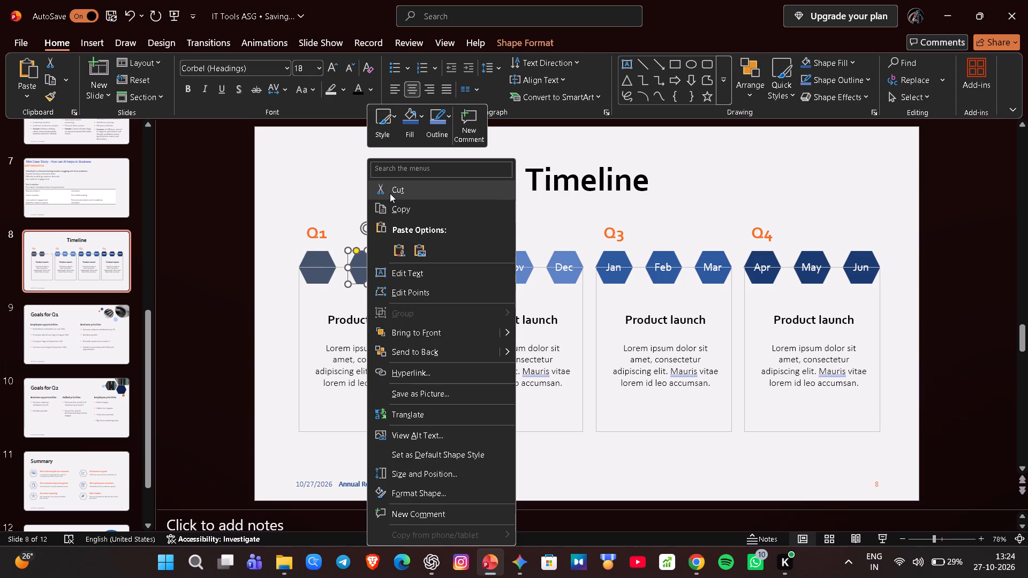
{"action": "left_click", "coordinate": [390, 193]}
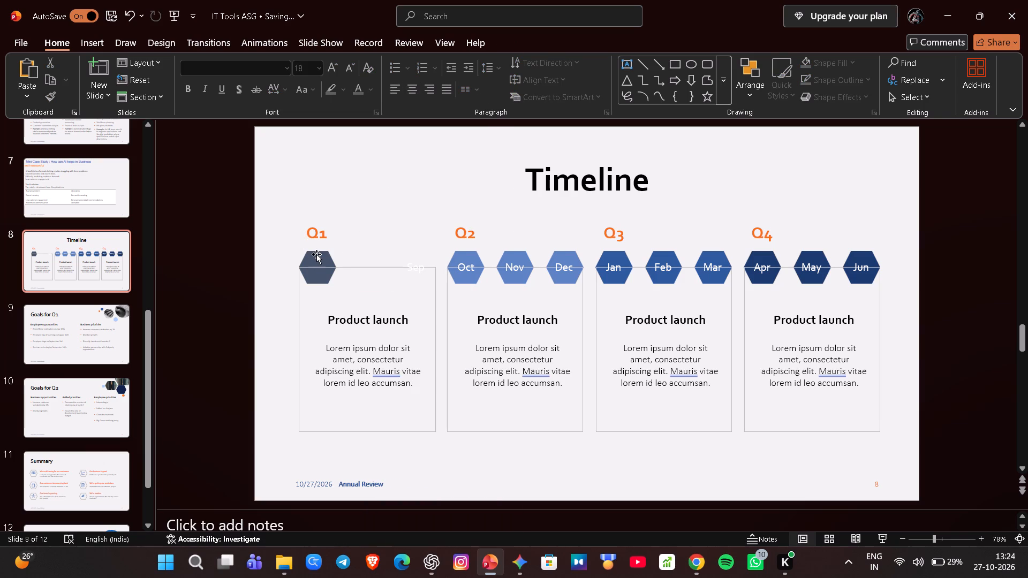
{"action": "right_click", "coordinate": [316, 254]}
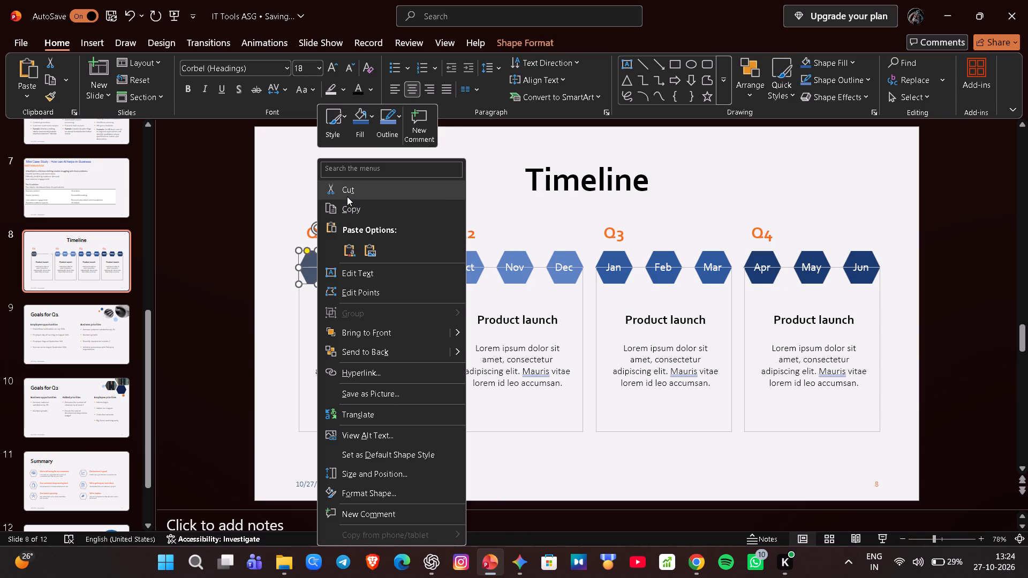
{"action": "left_click", "coordinate": [347, 196]}
Cut the Oct and Nov hexagons from the Q2 section of the timeline.
{"action": "right_click", "coordinate": [471, 254]}
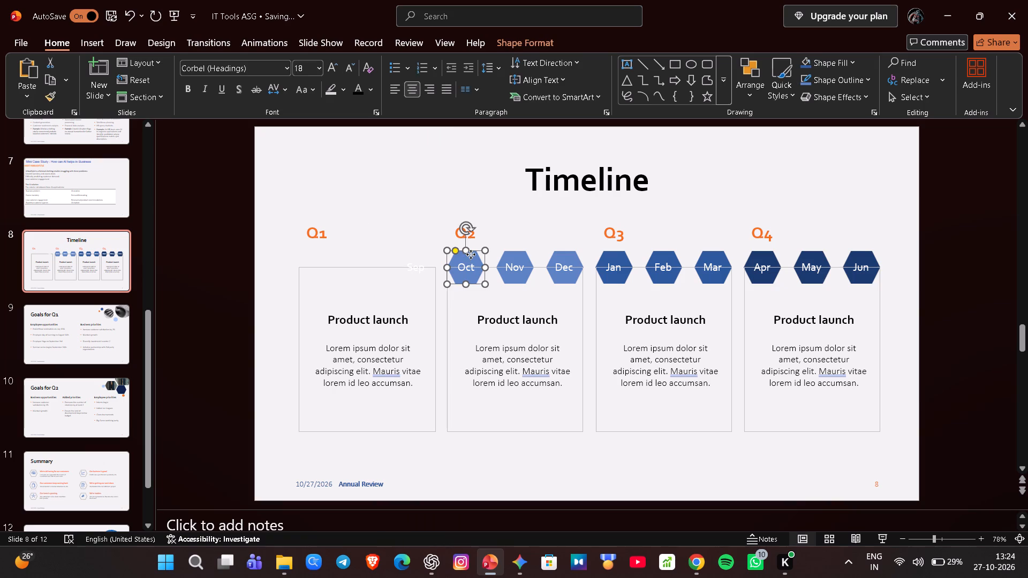
{"action": "left_click", "coordinate": [503, 192]}
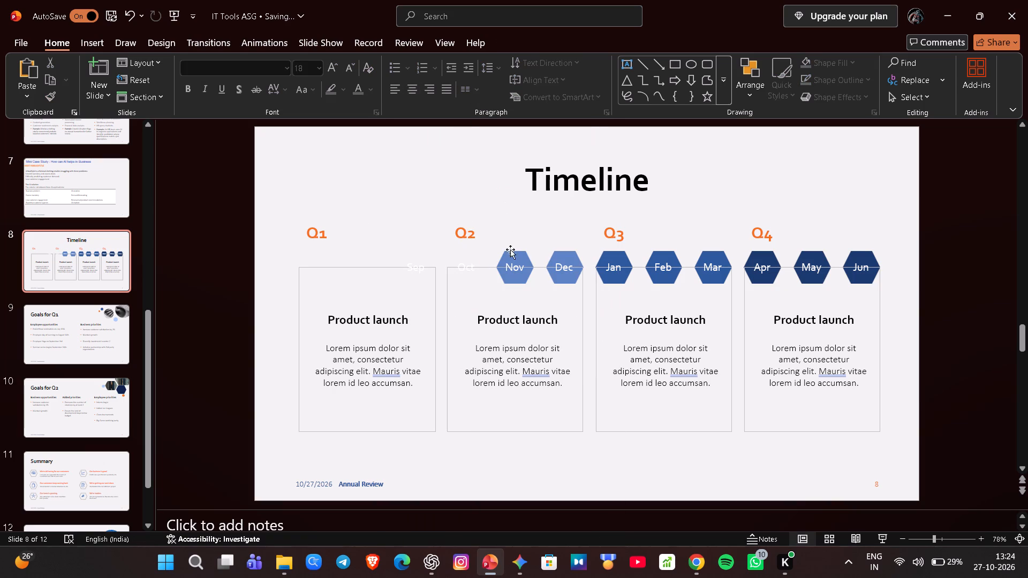
{"action": "right_click", "coordinate": [515, 257]}
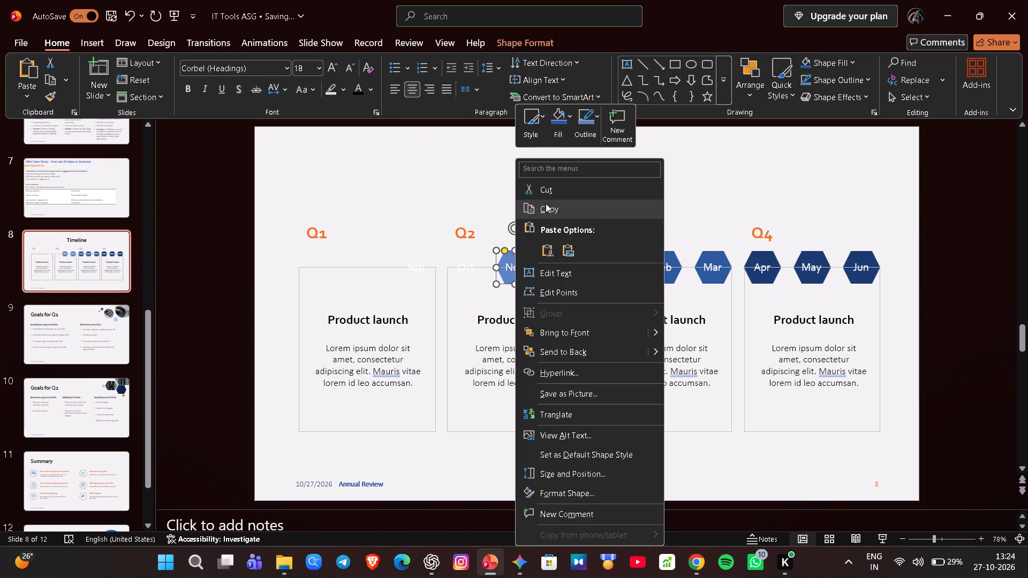
{"action": "left_click", "coordinate": [544, 195]}
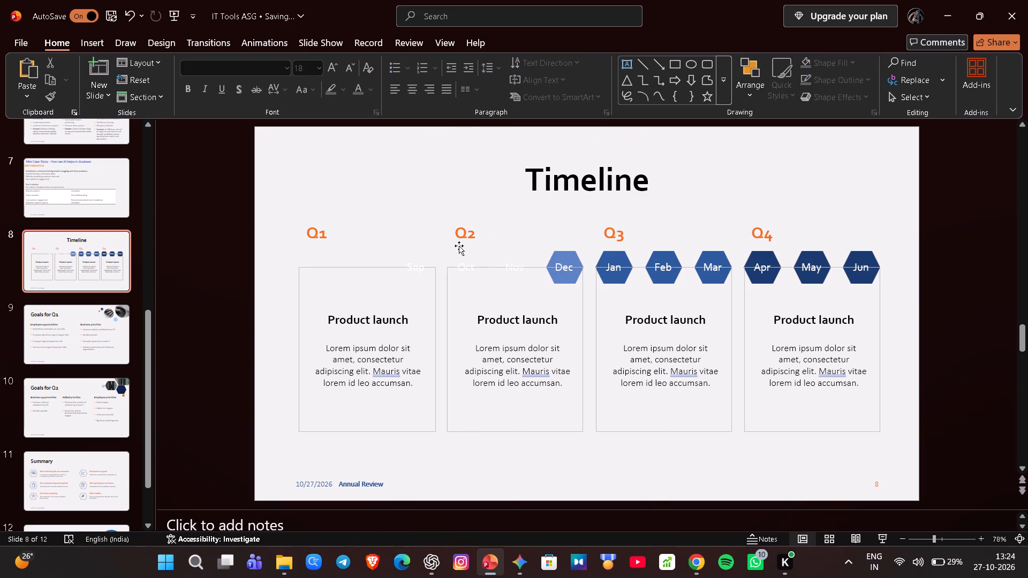
Erase the text of the leftover white Sep label in the Q1 section of the timeline.
{"action": "right_click", "coordinate": [412, 271]}
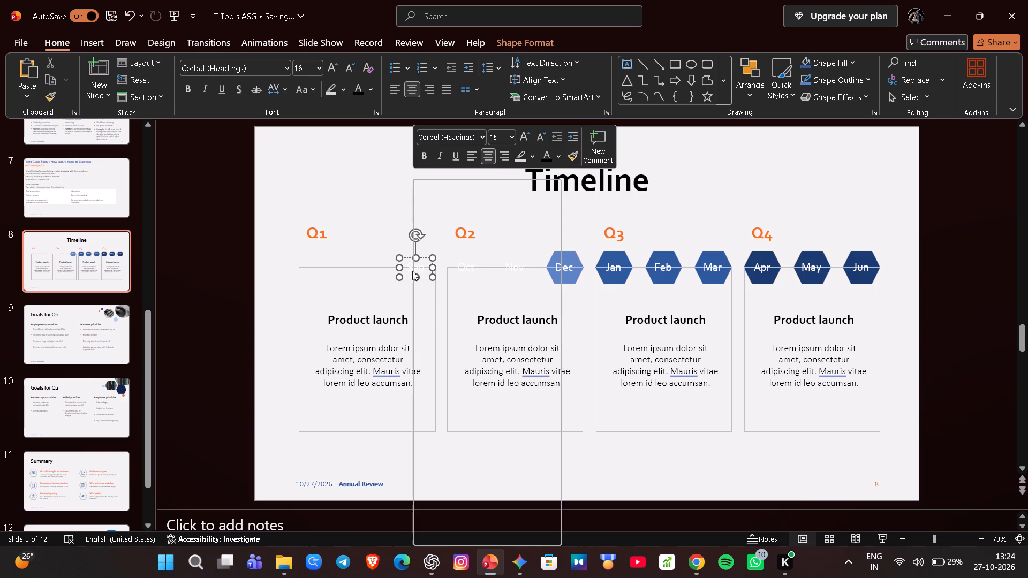
{"action": "left_click", "coordinate": [403, 265]}
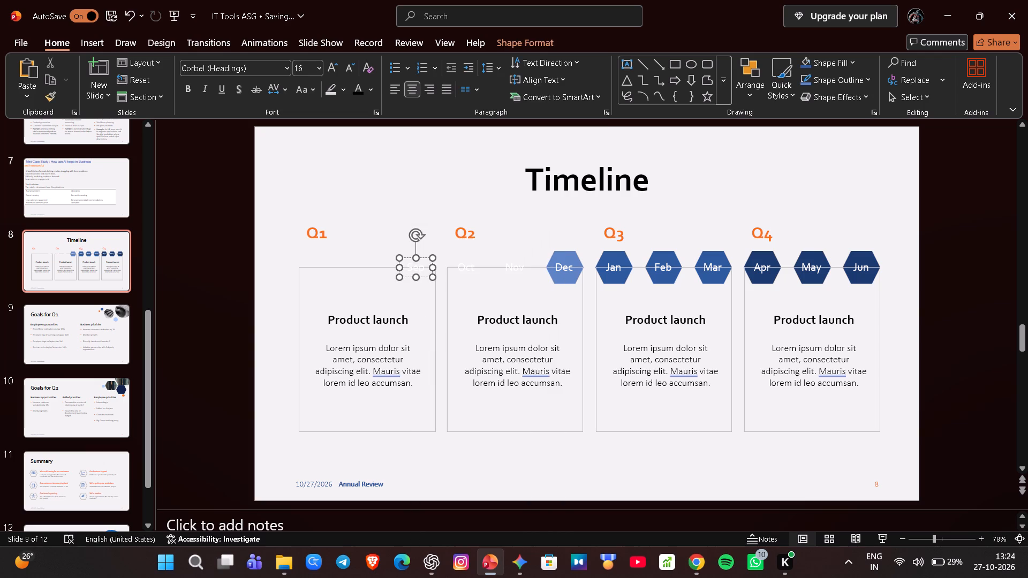
{"action": "right_click", "coordinate": [415, 264]}
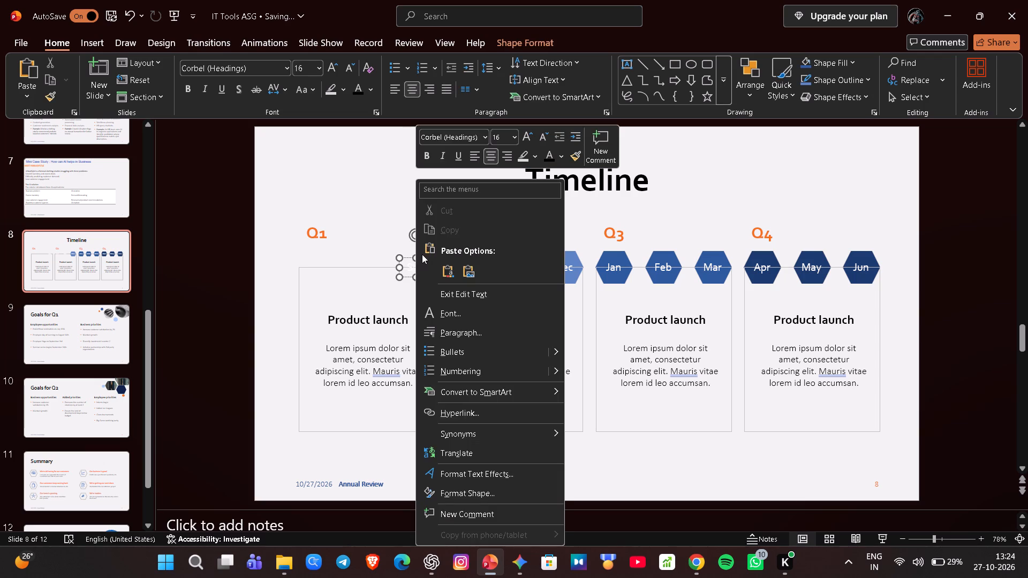
{"action": "left_click", "coordinate": [412, 266]}
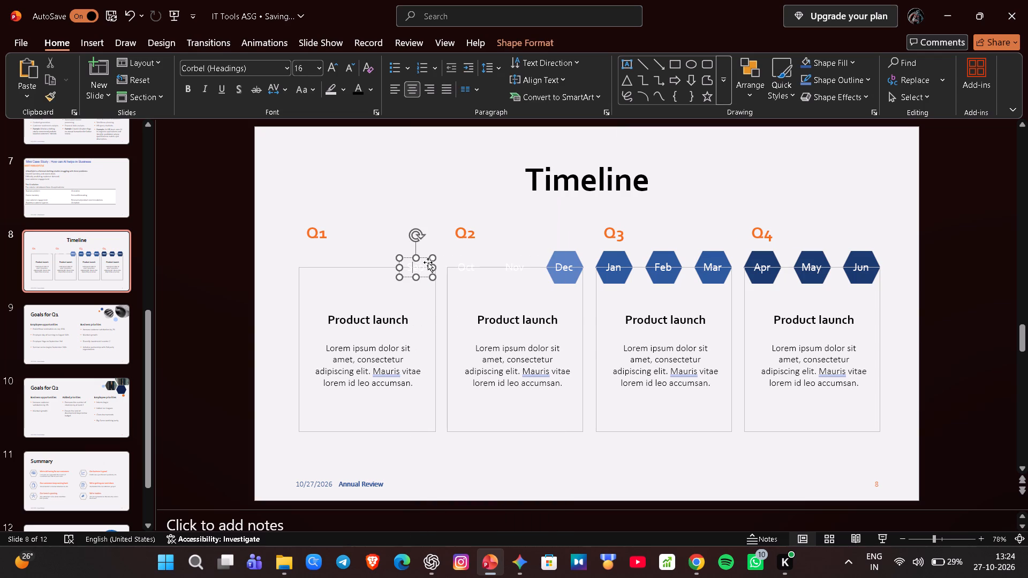
{"action": "left_click", "coordinate": [423, 265]}
{"action": "key", "text": "BackSpace"}
{"action": "key", "text": "BackSpace"}
{"action": "key", "text": "BackSpace"}
{"action": "key", "text": "BackSpace"}
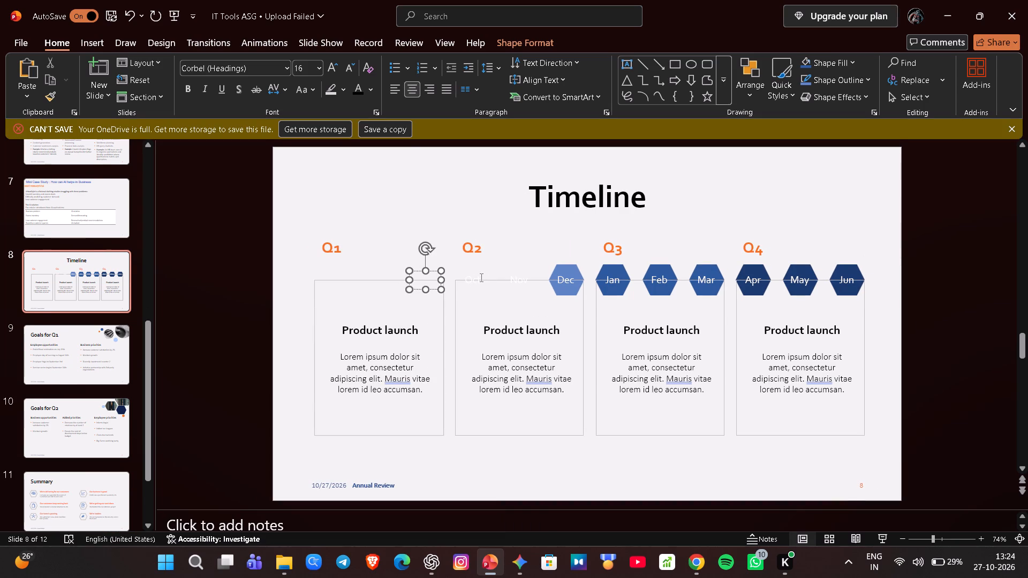
Erase the Oct label's text and cut the Nov text label in the Q2 section.
{"action": "left_click", "coordinate": [480, 277]}
{"action": "key", "text": "BackSpace"}
{"action": "key", "text": "BackSpace"}
{"action": "key", "text": "BackSpace"}
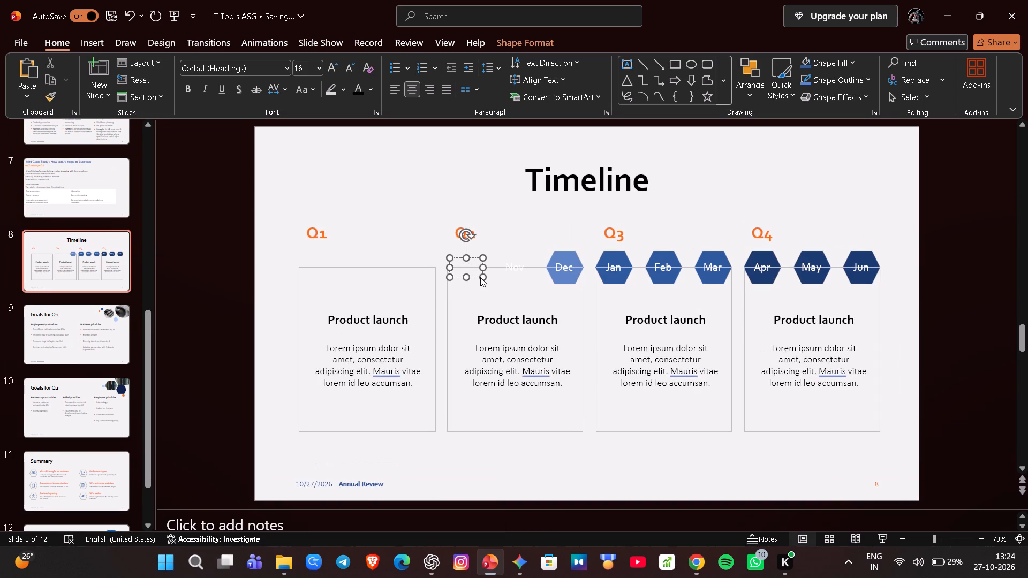
{"action": "left_click", "coordinate": [525, 268]}
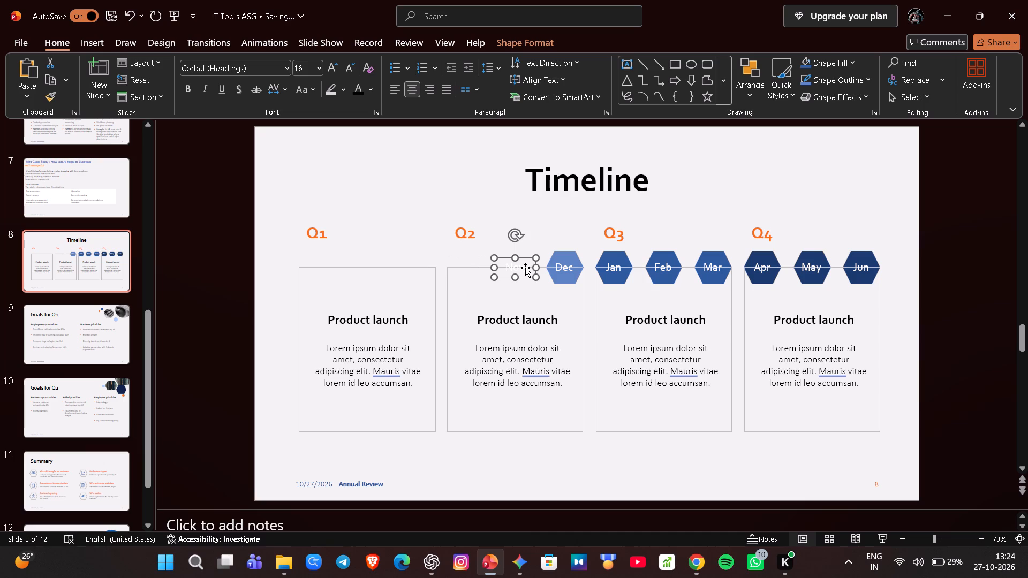
{"action": "right_click", "coordinate": [525, 268]}
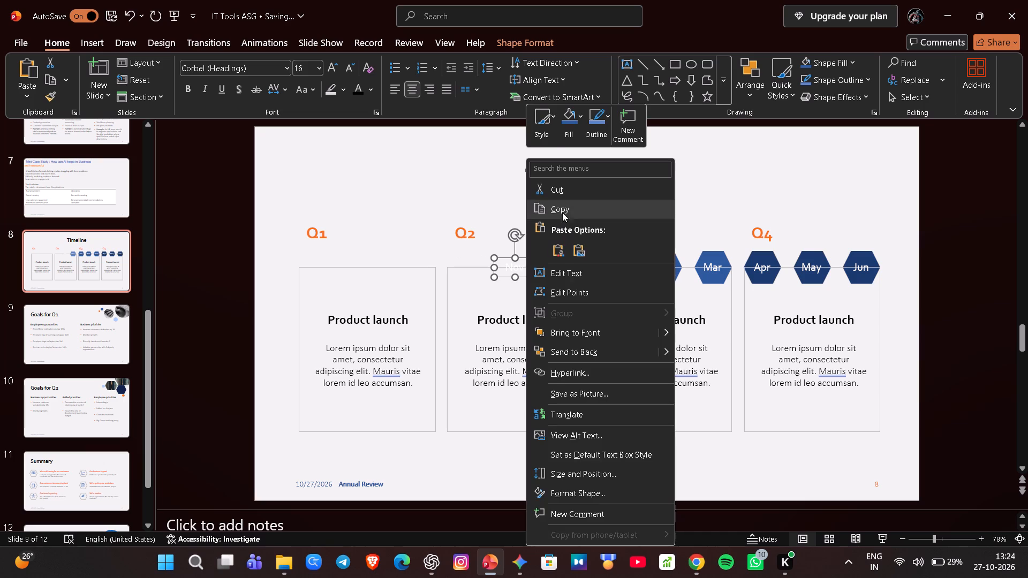
{"action": "left_click", "coordinate": [562, 194]}
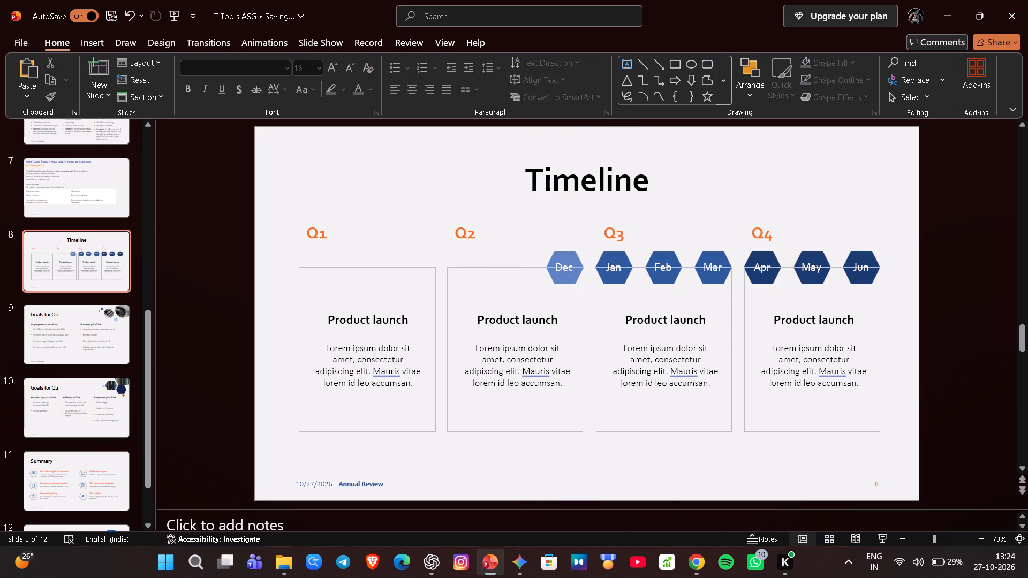
Cut the Dec hexagon from the Q2 section and the Jan, Feb and Mar hexagons from the Q3 section.
{"action": "right_click", "coordinate": [570, 256]}
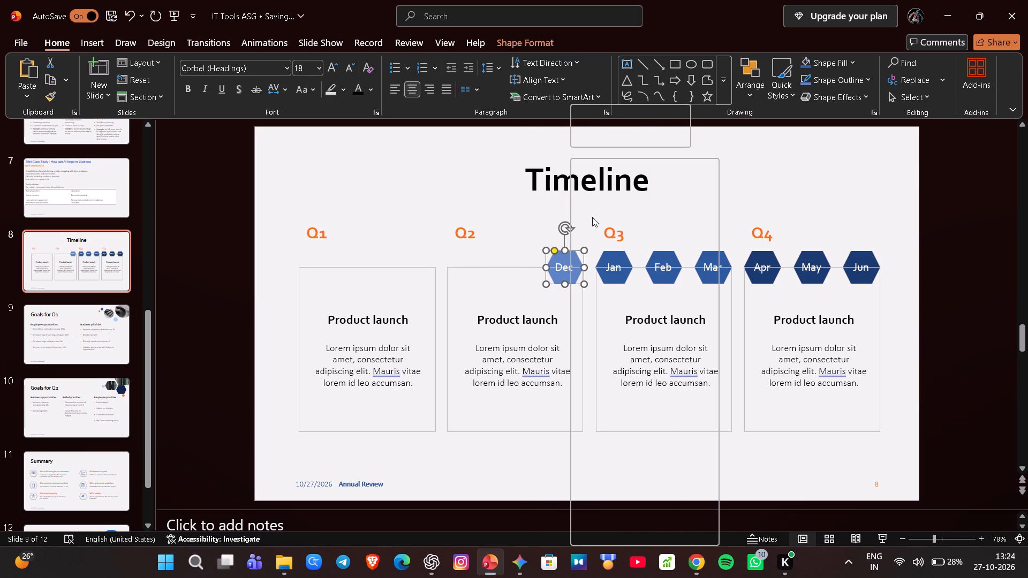
{"action": "left_click", "coordinate": [594, 190]}
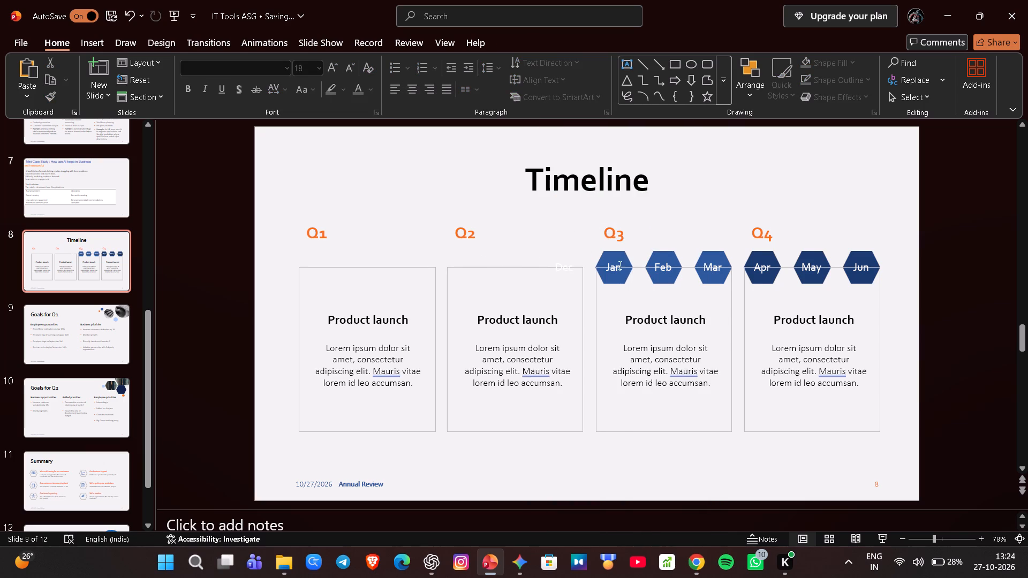
{"action": "right_click", "coordinate": [621, 256]}
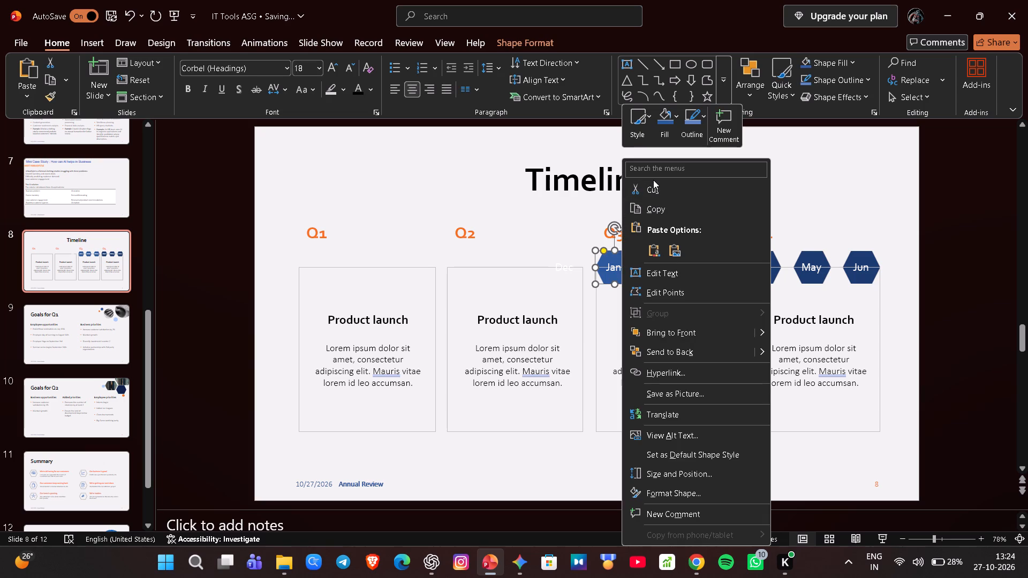
{"action": "left_click", "coordinate": [653, 180]}
{"action": "left_click", "coordinate": [653, 193]}
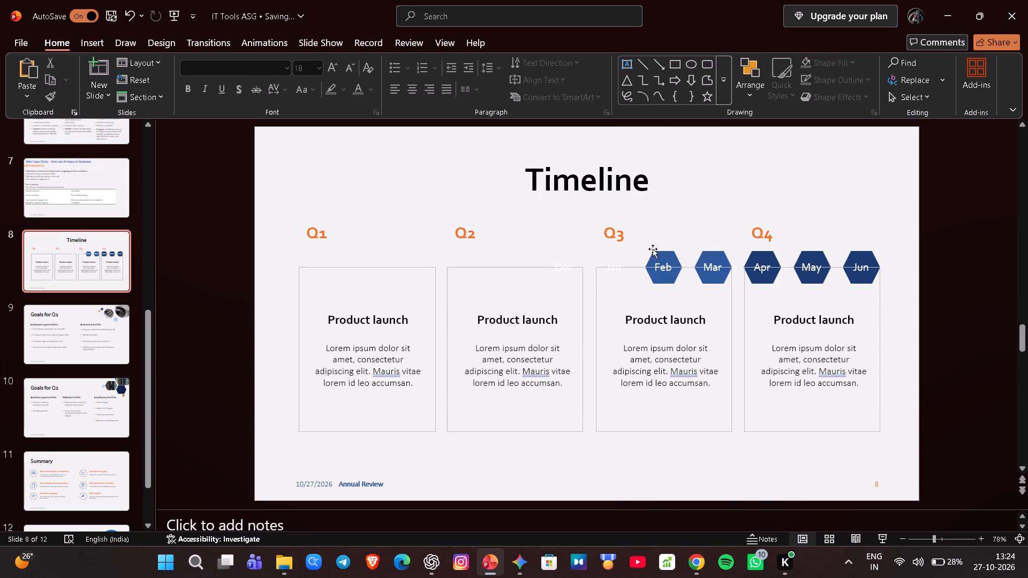
{"action": "right_click", "coordinate": [661, 254]}
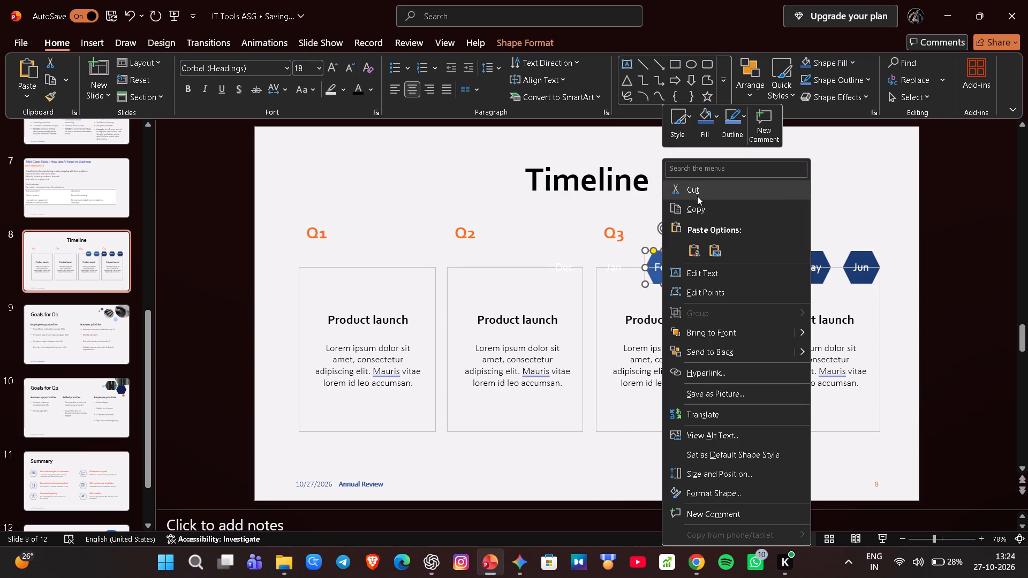
{"action": "left_click", "coordinate": [697, 196]}
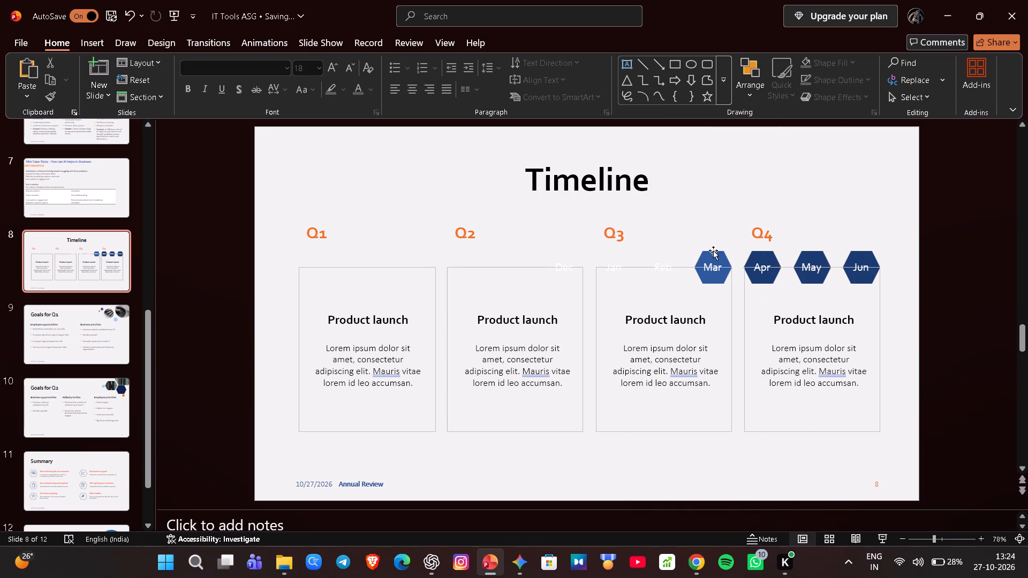
{"action": "right_click", "coordinate": [713, 251]}
{"action": "left_click", "coordinate": [741, 194]}
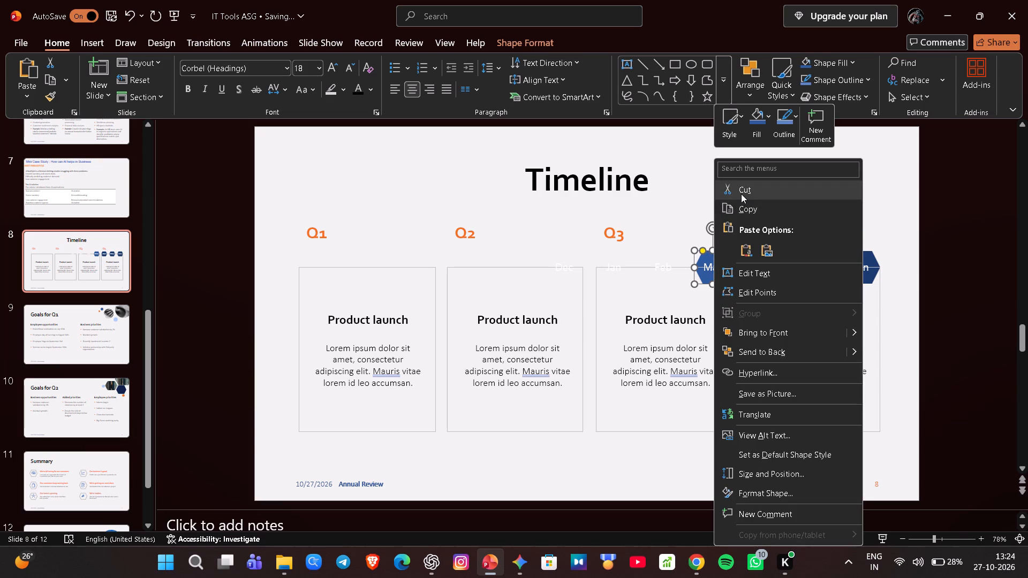
Cut the Apr, May and Jun hexagons from the Q4 section of the timeline.
{"action": "right_click", "coordinate": [770, 257]}
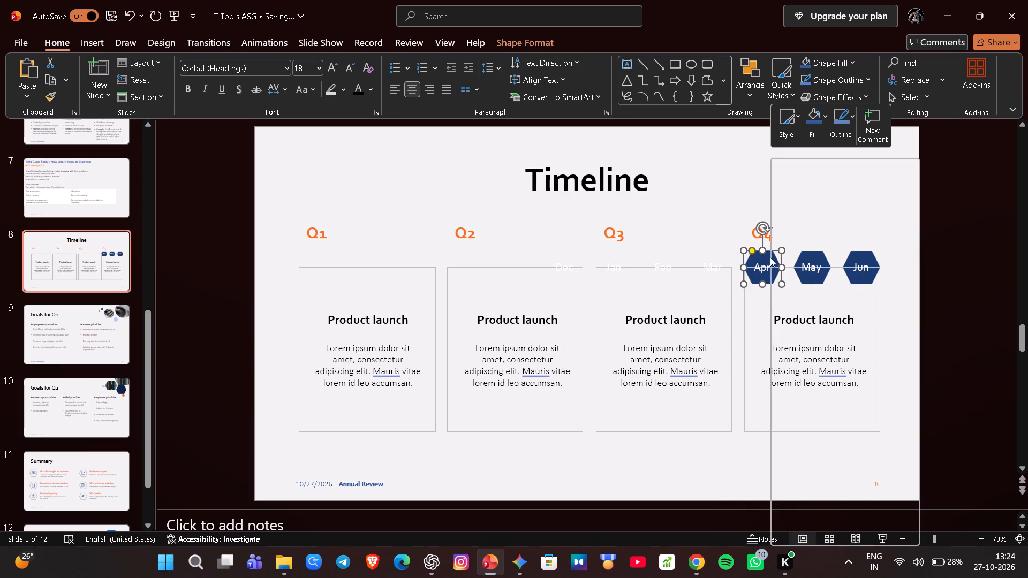
{"action": "left_click", "coordinate": [788, 193]}
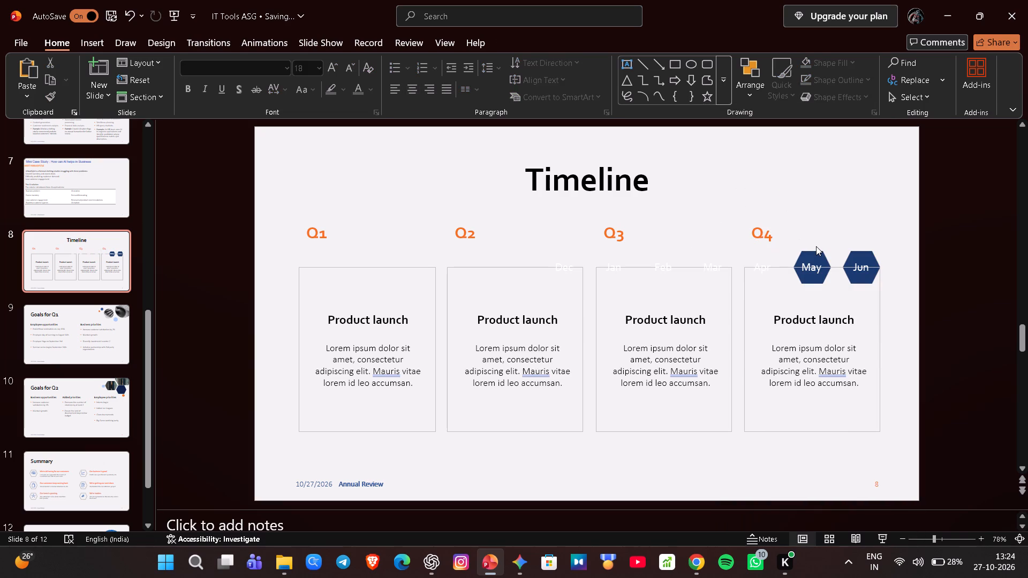
{"action": "right_click", "coordinate": [815, 256]}
{"action": "left_click", "coordinate": [834, 195]}
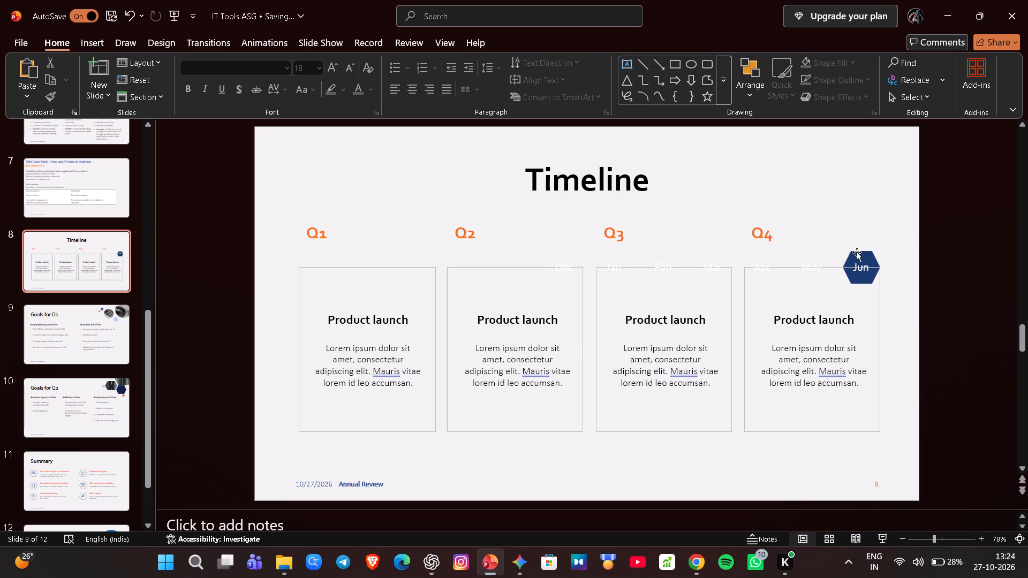
{"action": "right_click", "coordinate": [857, 252]}
{"action": "left_click", "coordinate": [879, 187]}
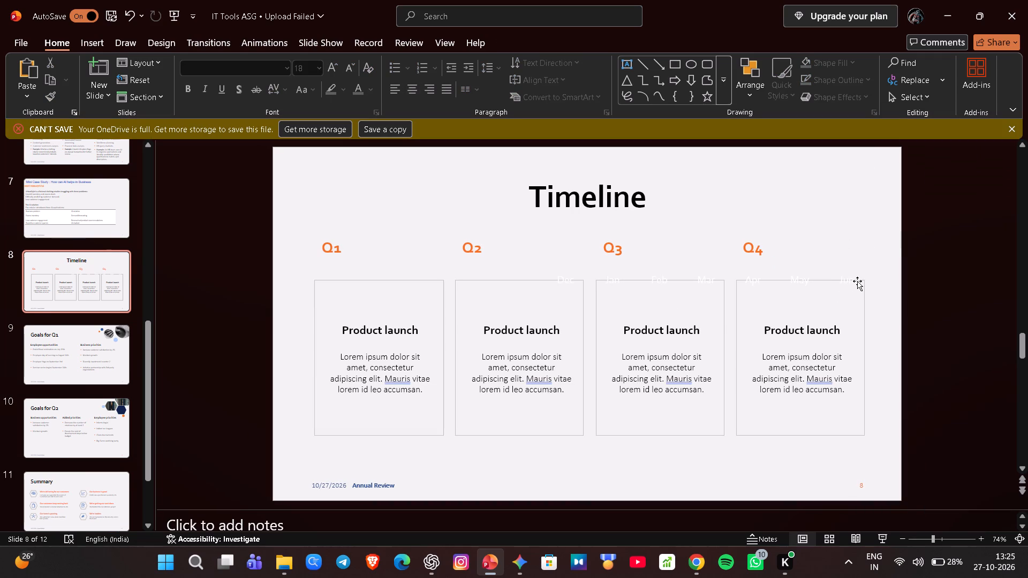
Cut the leftover Jun and May text labels from the Q4 section of the timeline.
{"action": "left_click", "coordinate": [857, 281]}
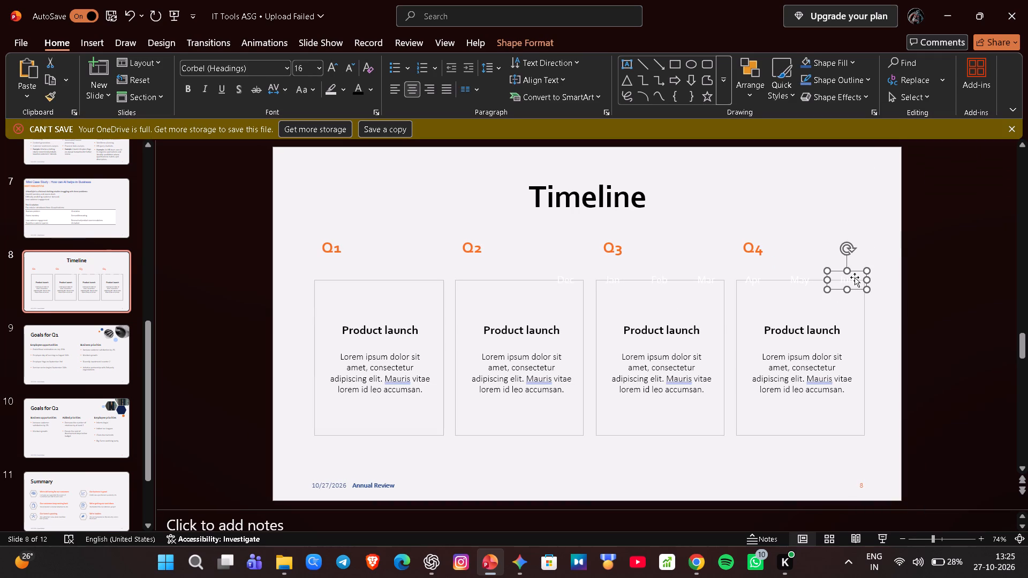
{"action": "right_click", "coordinate": [854, 277]}
{"action": "left_click", "coordinate": [871, 194]}
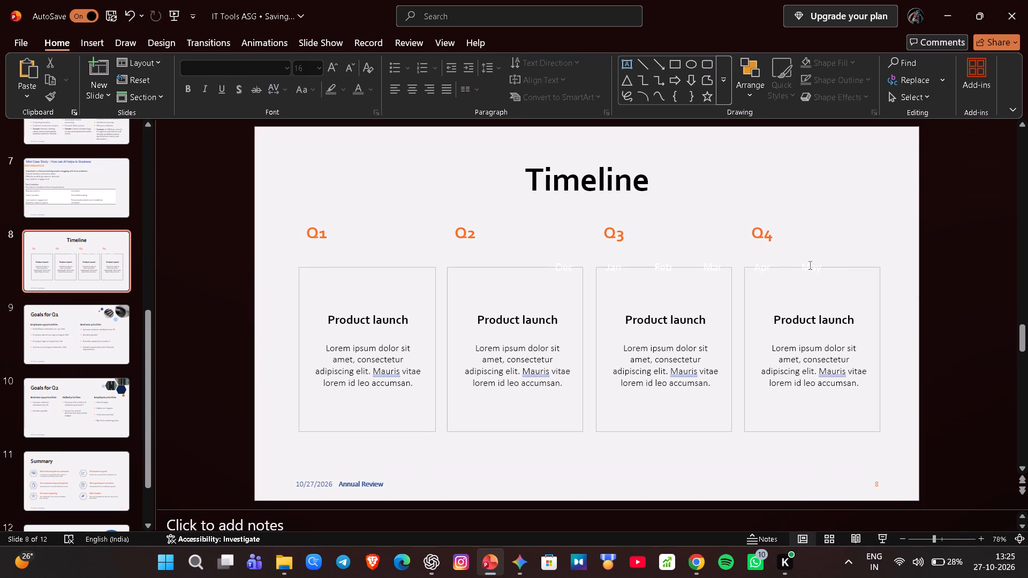
{"action": "right_click", "coordinate": [809, 265]}
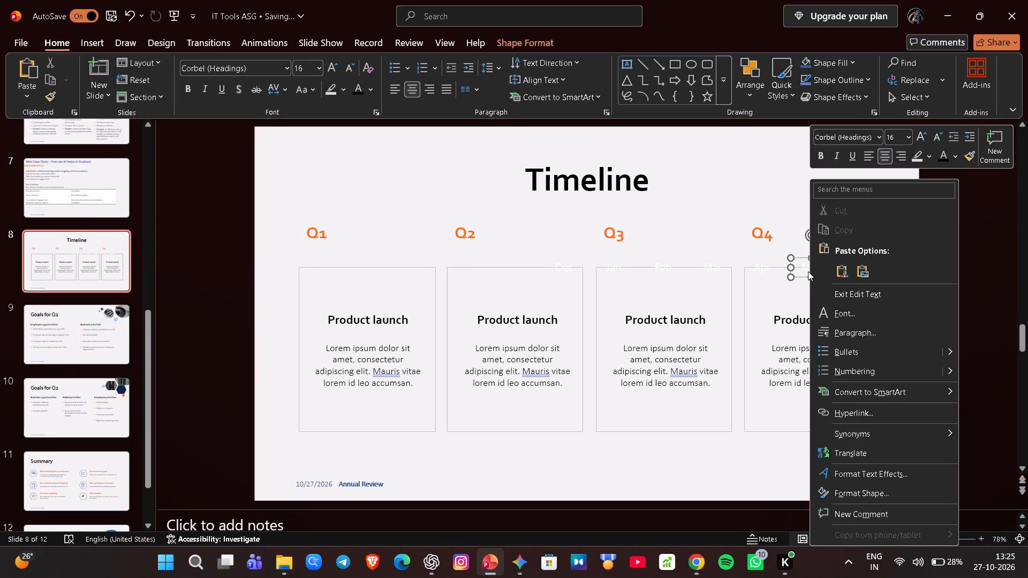
{"action": "left_click", "coordinate": [796, 268]}
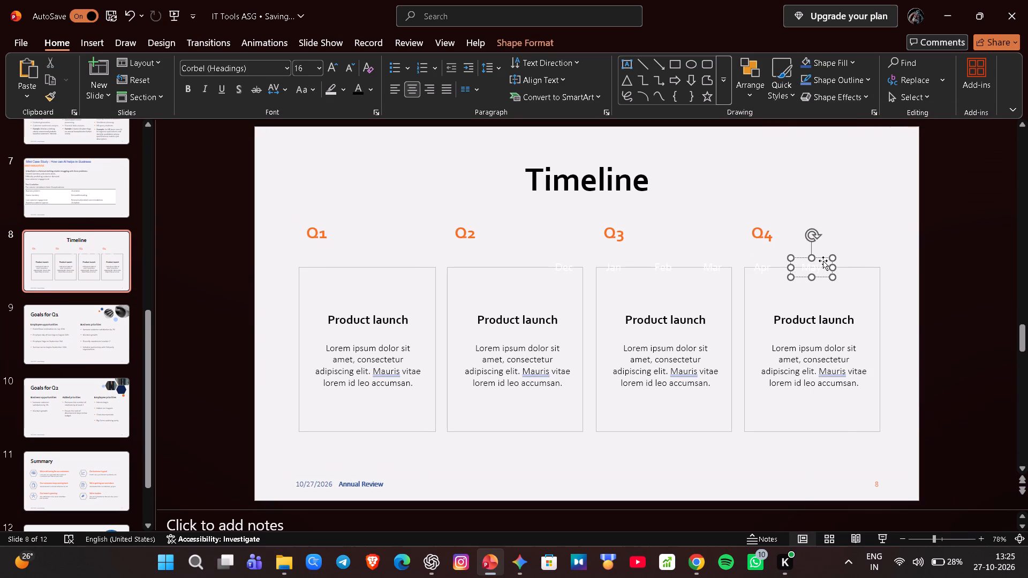
{"action": "right_click", "coordinate": [824, 260]}
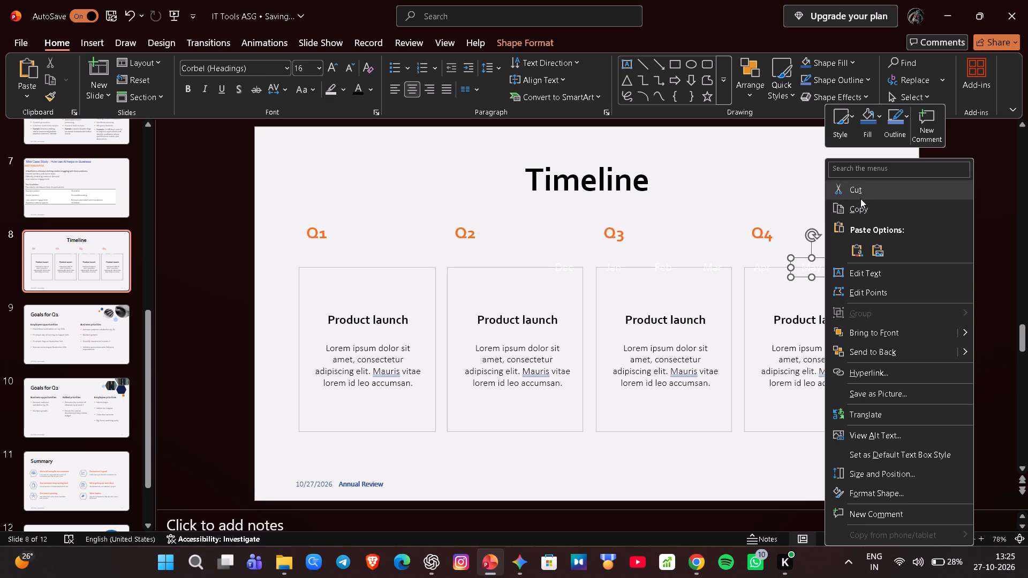
{"action": "left_click", "coordinate": [860, 199]}
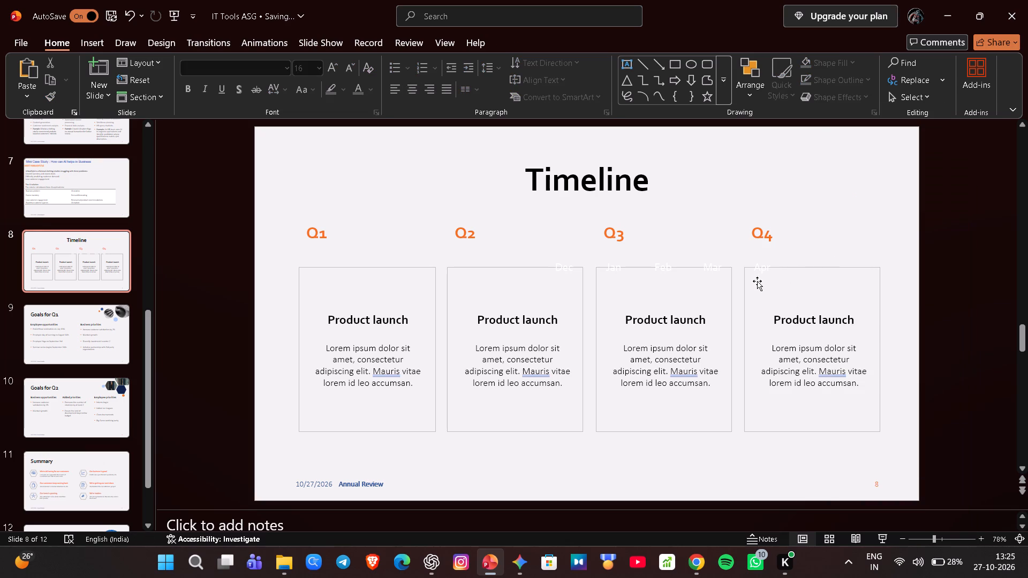
Erase the text of the leftover white Apr label in the Q4 section of the timeline.
{"action": "right_click", "coordinate": [762, 268]}
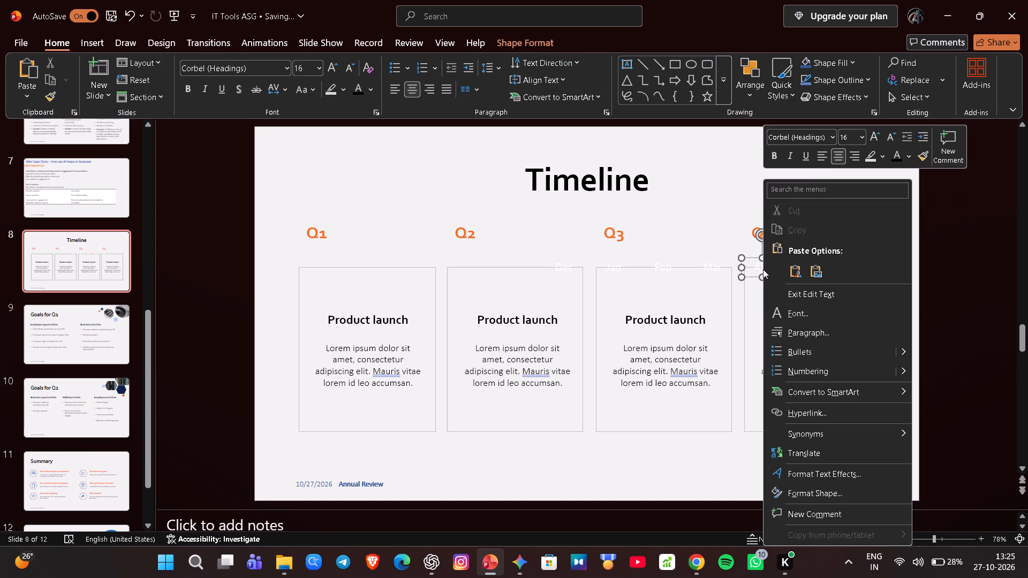
{"action": "key", "text": "BackSpace"}
{"action": "left_click", "coordinate": [760, 270]}
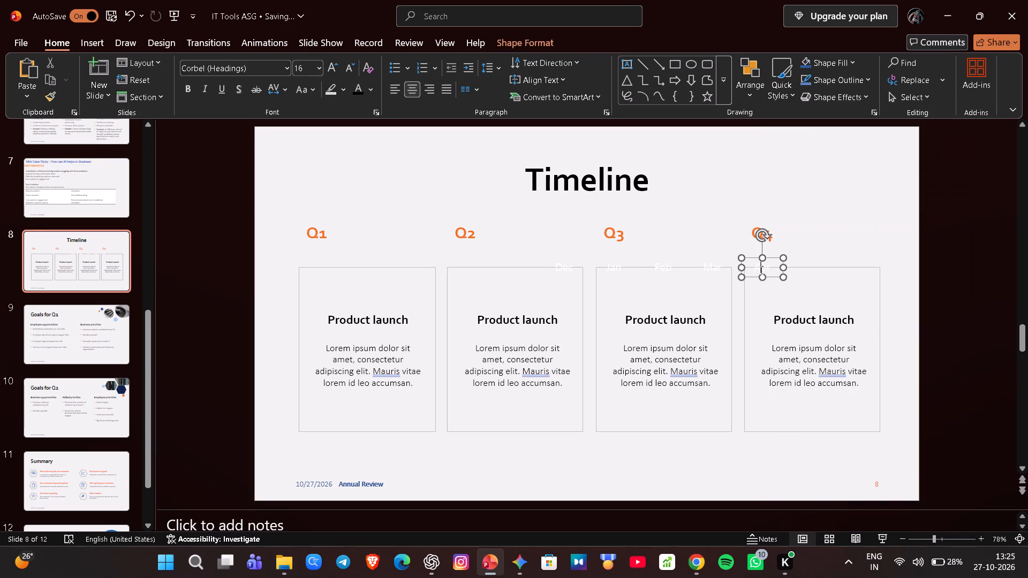
{"action": "left_click", "coordinate": [770, 267]}
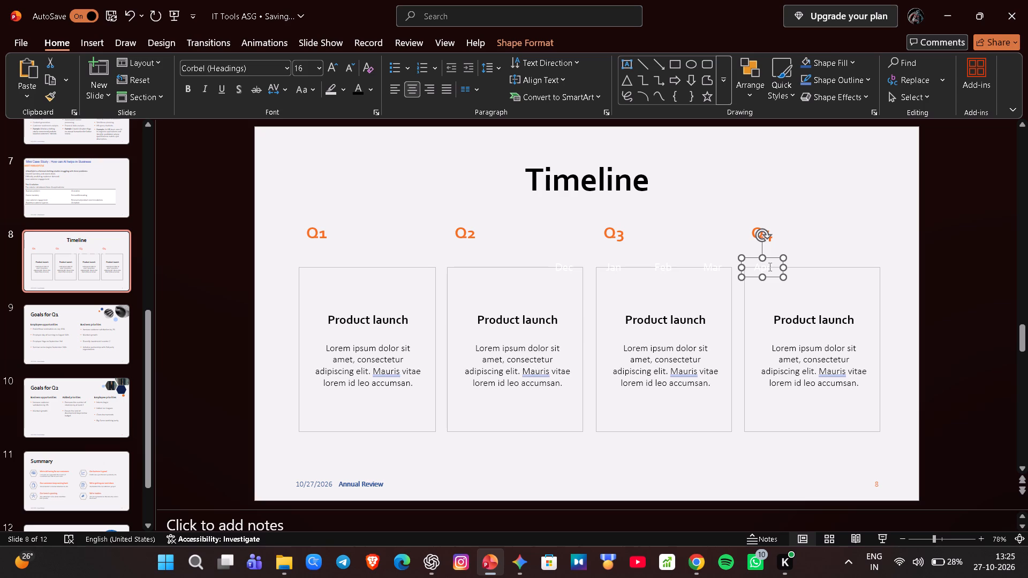
{"action": "left_click", "coordinate": [769, 267]}
{"action": "key", "text": "BackSpace"}
{"action": "key", "text": "BackSpace"}
{"action": "key", "text": "BackSpace"}
{"action": "key", "text": "BackSpace"}
Erase the text of the leftover white Mar label in the Q3 section and cut its empty text box.
{"action": "left_click", "coordinate": [719, 269]}
{"action": "key", "text": "BackSpace"}
{"action": "key", "text": "BackSpace"}
{"action": "key", "text": "BackSpace"}
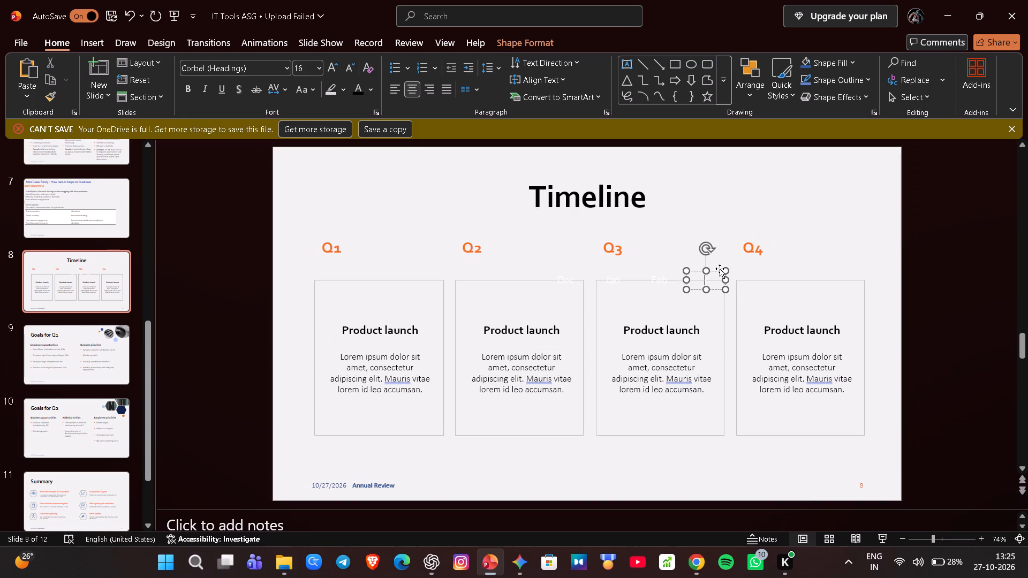
{"action": "left_click", "coordinate": [713, 277]}
{"action": "right_click", "coordinate": [713, 277]}
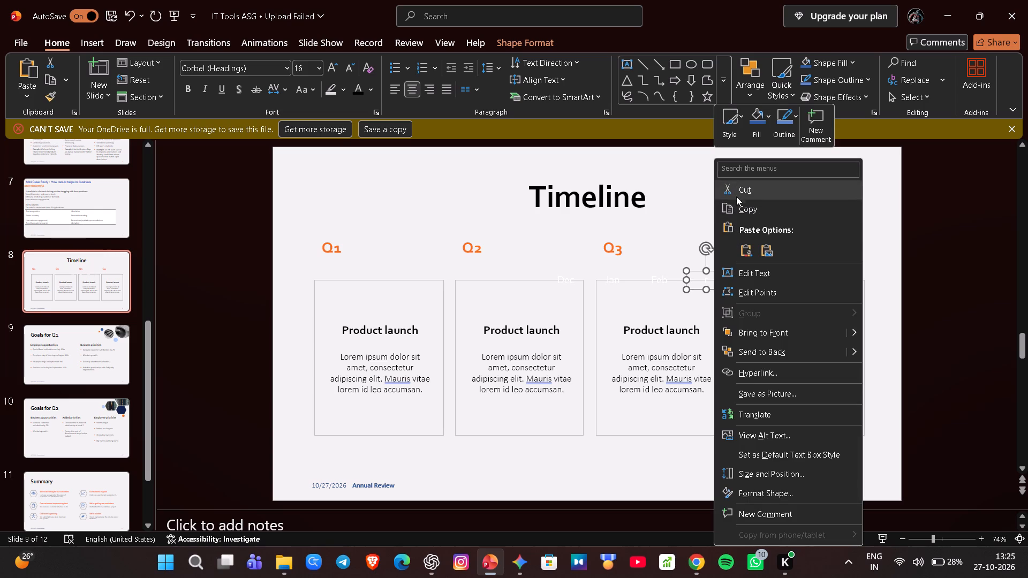
{"action": "left_click", "coordinate": [736, 191]}
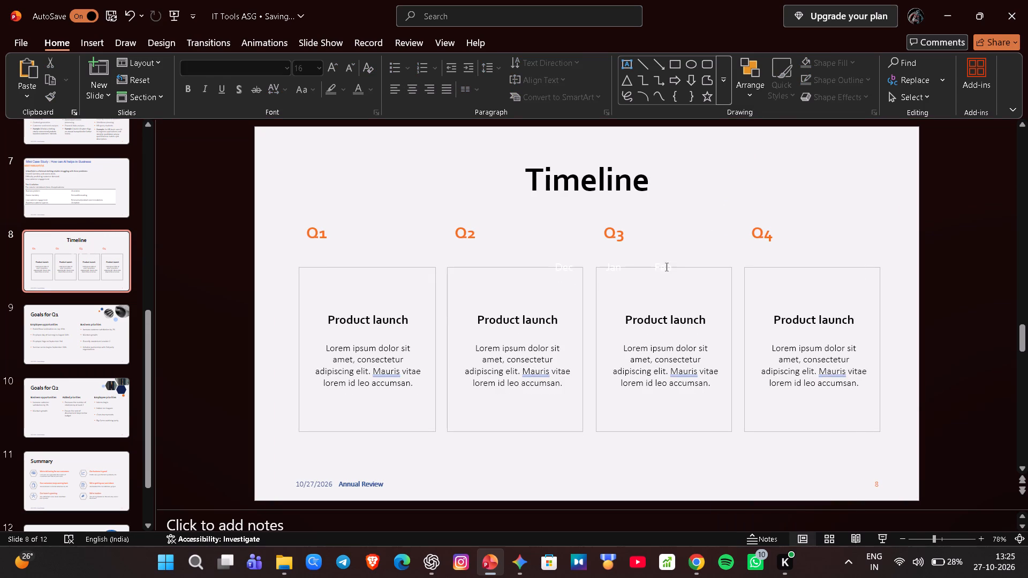
Erase the text of the leftover white Feb and Jan labels in the Q3 section of the timeline.
{"action": "left_click", "coordinate": [670, 265]}
{"action": "key", "text": "BackSpace"}
{"action": "key", "text": "BackSpace"}
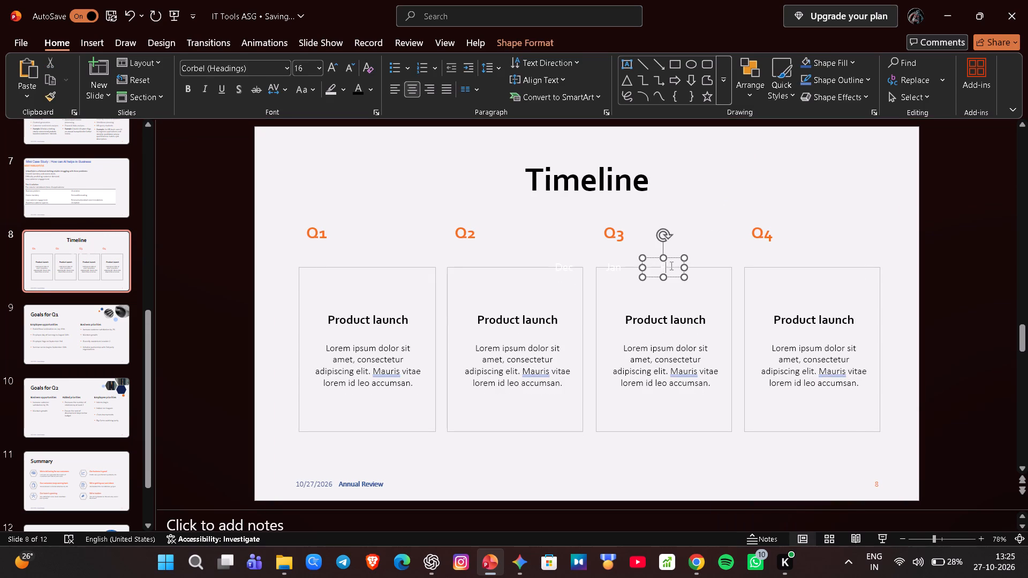
{"action": "key", "text": "BackSpace"}
{"action": "left_click", "coordinate": [621, 267]}
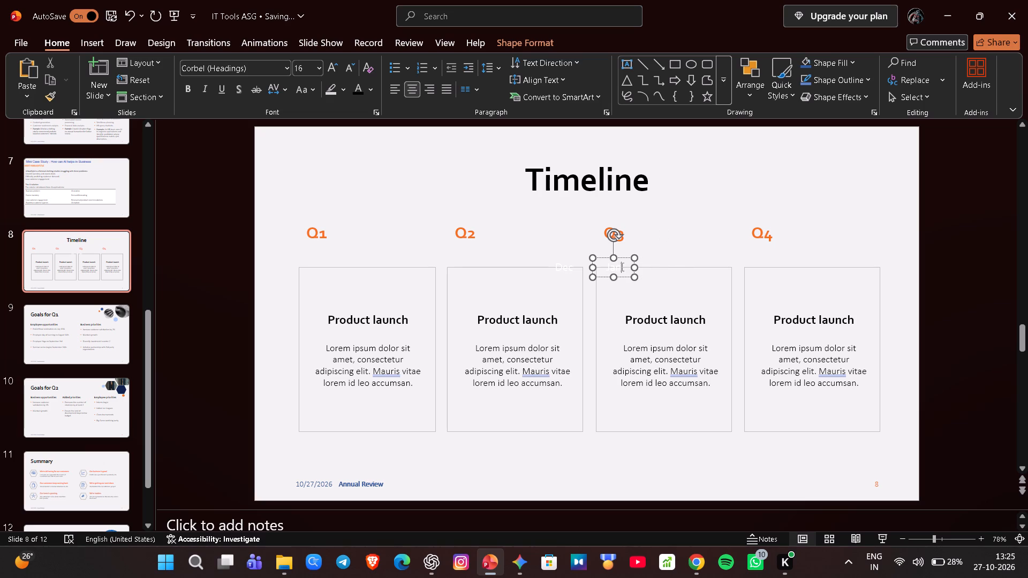
{"action": "key", "text": "BackSpace"}
{"action": "key", "text": "BackSpace"}
{"action": "key", "text": "BackSpace"}
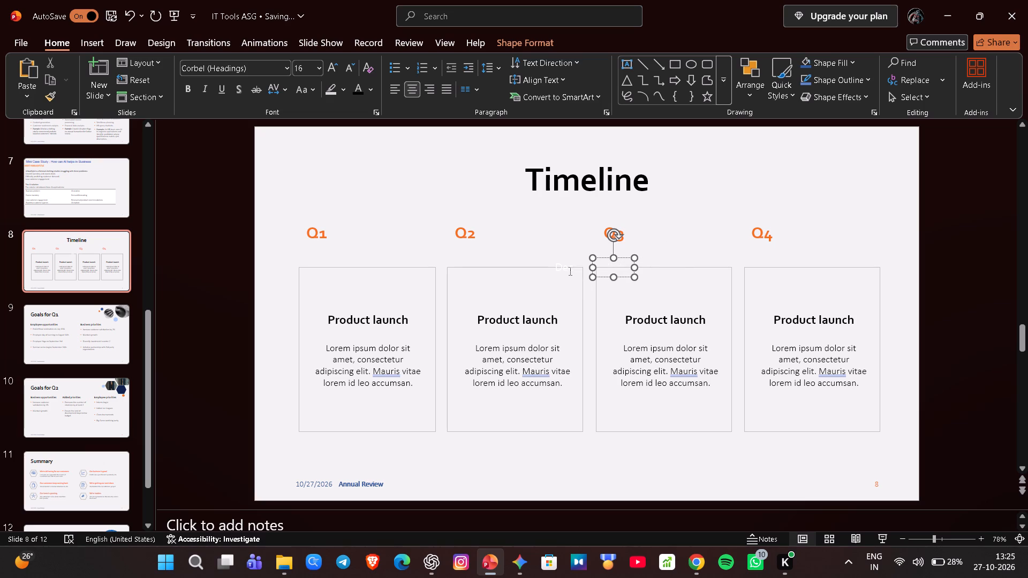
Erase the text of the leftover white Dec label in the Q2 section and cut its empty text box.
{"action": "left_click", "coordinate": [569, 271]}
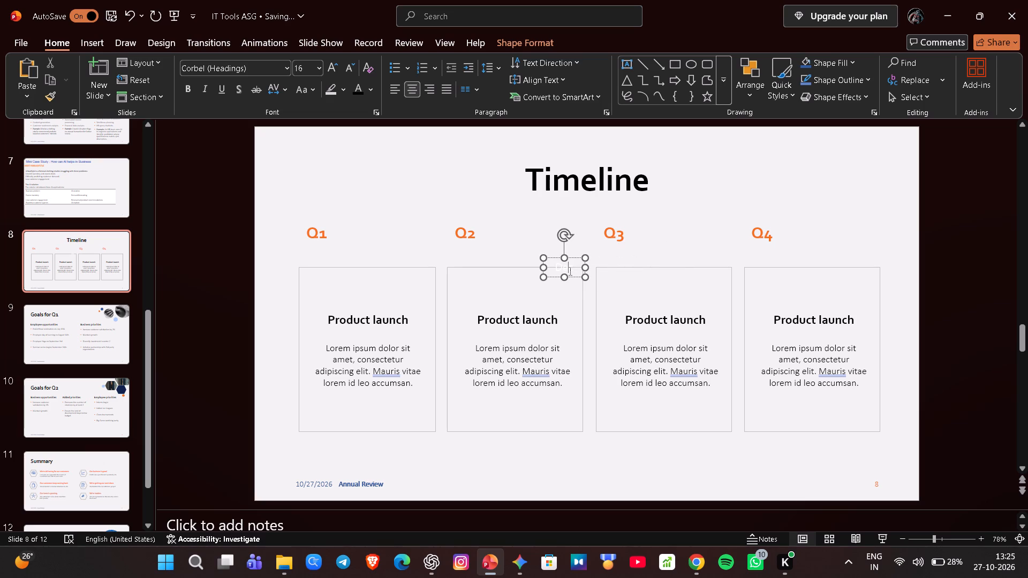
{"action": "key", "text": "BackSpace"}
{"action": "key", "text": "BackSpace"}
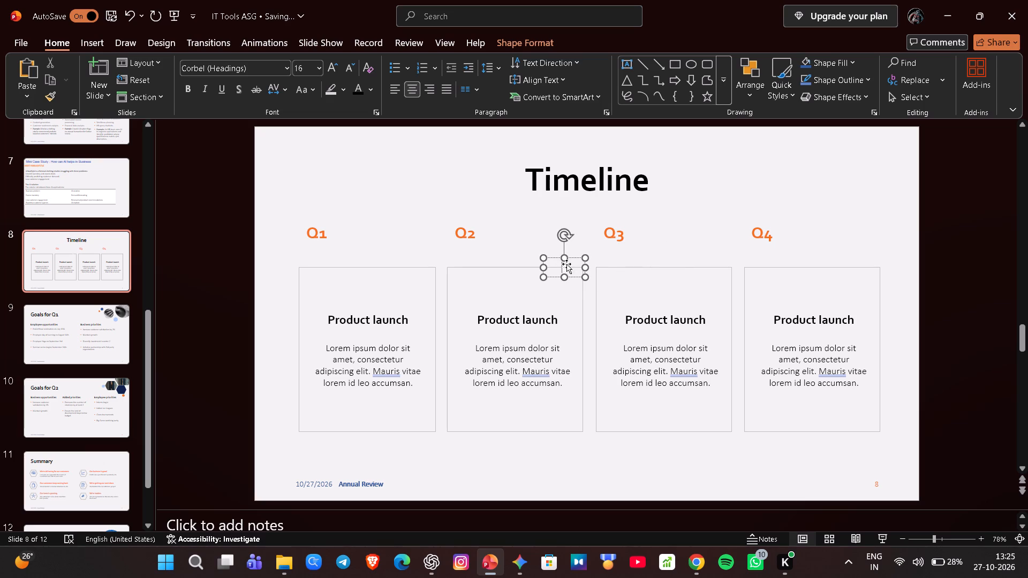
{"action": "left_click", "coordinate": [563, 265]}
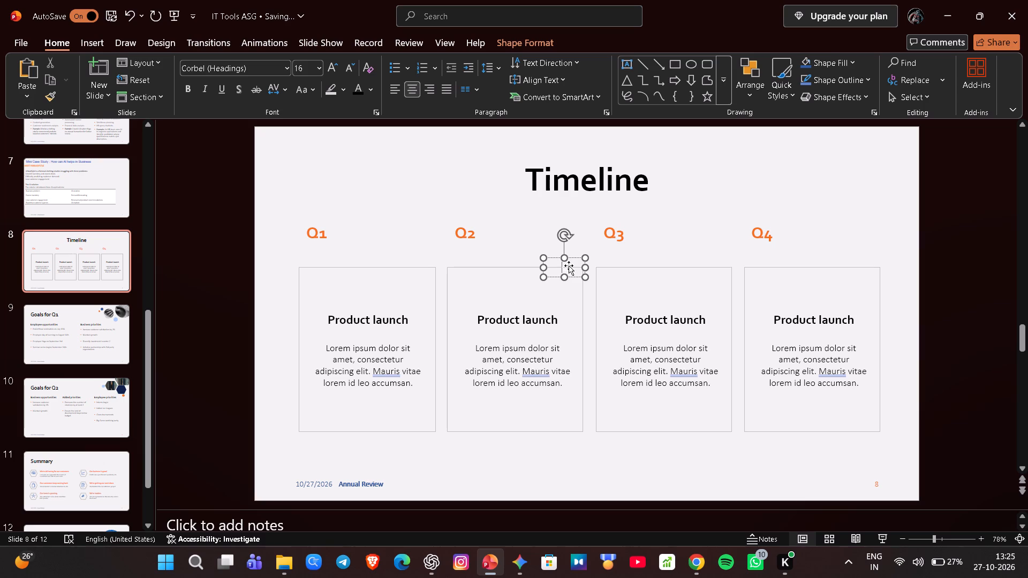
{"action": "right_click", "coordinate": [566, 265]}
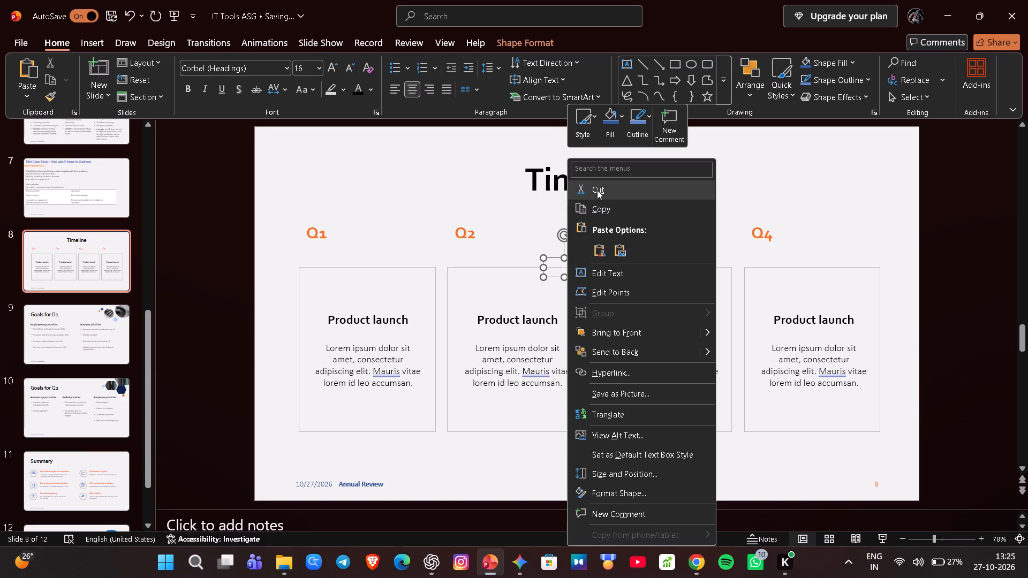
{"action": "left_click", "coordinate": [597, 190]}
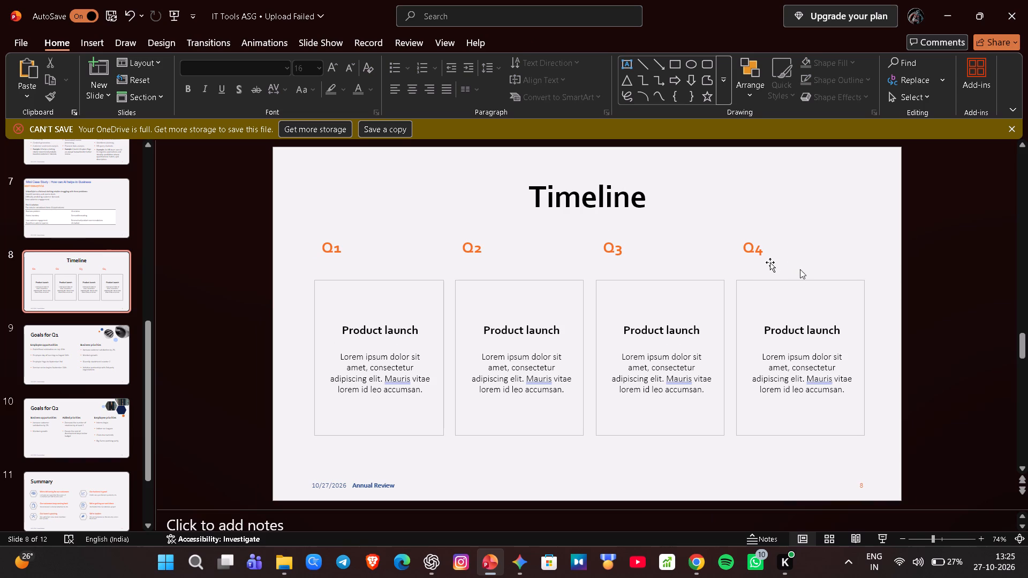
Erase the Product launch heading and the placeholder paragraph below it in the Q4 frame.
{"action": "left_click", "coordinate": [846, 390]}
{"action": "key", "text": "BackSpace"}
{"action": "key", "text": "BackSpace"}
{"action": "key", "text": "BackSpace"}
{"action": "key", "text": "BackSpace"}
{"action": "key", "text": "BackSpace"}
{"action": "key", "text": "BackSpace"}
{"action": "key", "text": "BackSpace"}
{"action": "key", "text": "BackSpace"}
{"action": "key", "text": "BackSpace"}
{"action": "key", "text": "BackSpace"}
{"action": "key", "text": "BackSpace"}
{"action": "key", "text": "BackSpace"}
{"action": "key", "text": "BackSpace"}
{"action": "key", "text": "BackSpace"}
{"action": "key", "text": "BackSpace"}
{"action": "key", "text": "BackSpace"}
{"action": "key", "text": "BackSpace"}
{"action": "key", "text": "BackSpace"}
{"action": "key", "text": "BackSpace"}
{"action": "key", "text": "BackSpace"}
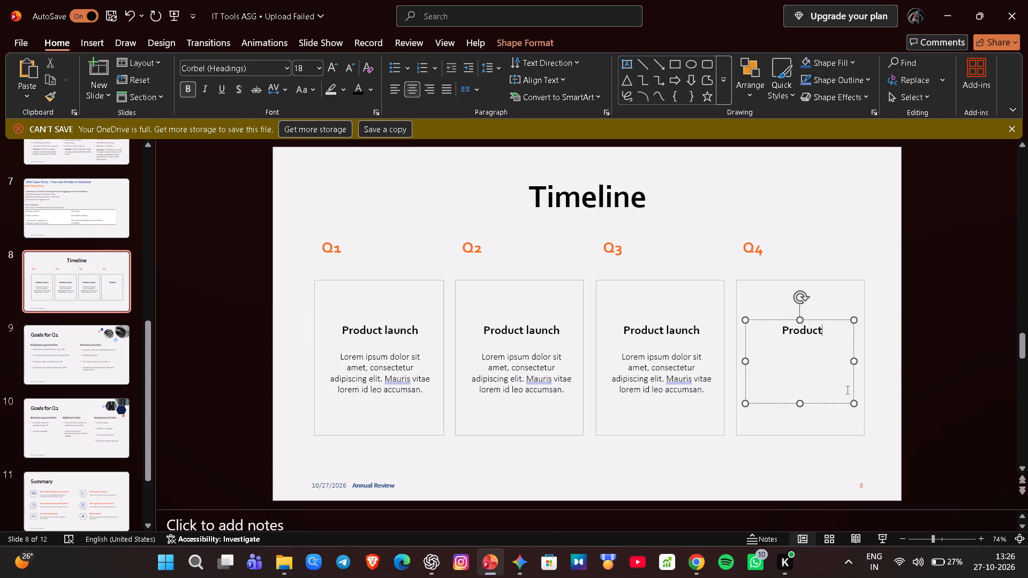
{"action": "key", "text": "BackSpace"}
{"action": "key", "text": "BackSpace"}
{"action": "key", "text": "BackSpace"}
{"action": "key", "text": "BackSpace"}
{"action": "key", "text": "BackSpace"}
{"action": "key", "text": "BackSpace"}
{"action": "key", "text": "BackSpace"}
Widen the empty Q4 frame outward toward the right edge of the slide.
{"action": "left_click", "coordinate": [815, 276]}
{"action": "right_click", "coordinate": [815, 276]}
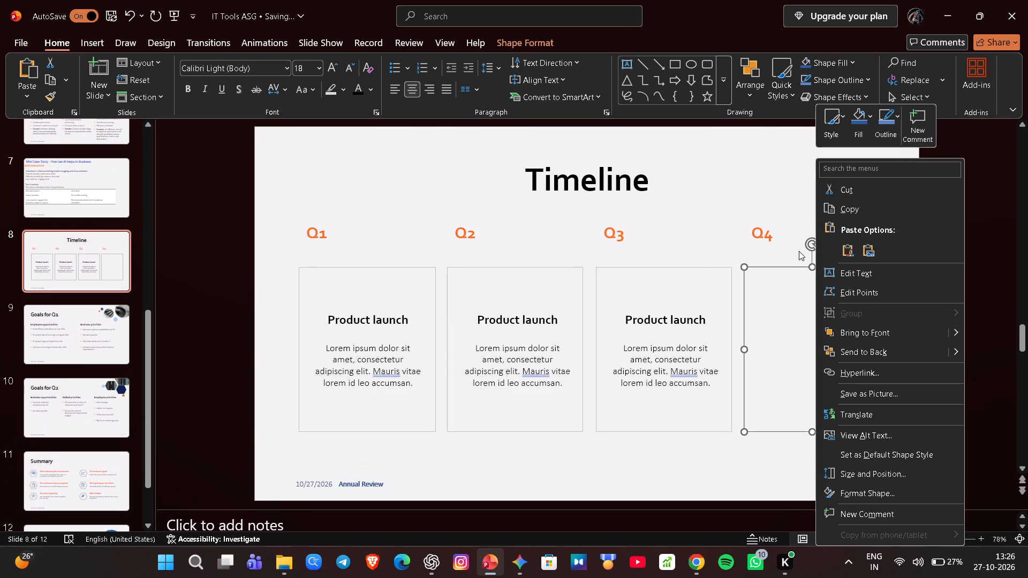
{"action": "left_click", "coordinate": [791, 250]}
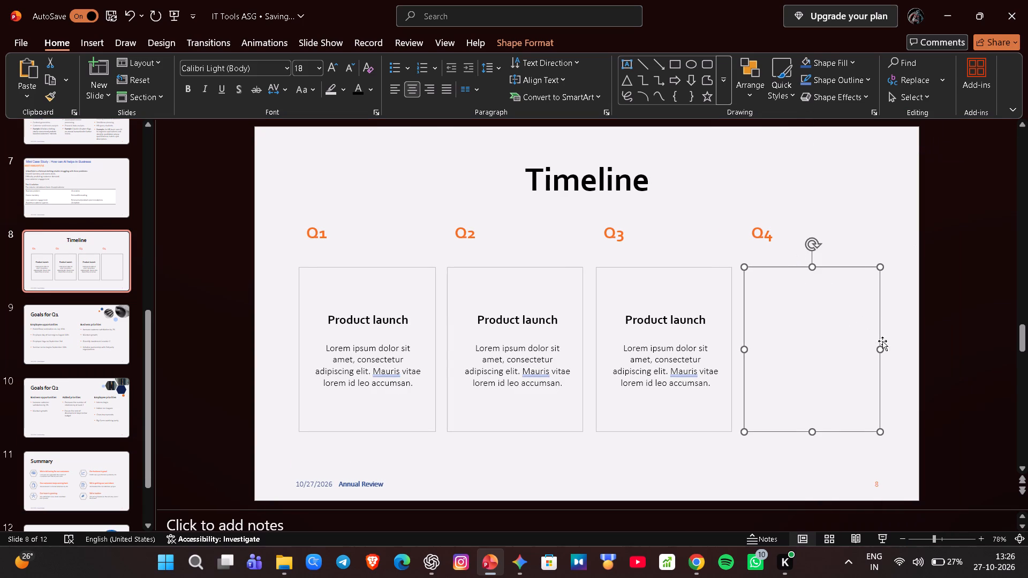
{"action": "left_click_drag", "start_coordinate": [880, 346], "coordinate": [883, 346]}
{"action": "left_click_drag", "start_coordinate": [883, 346], "coordinate": [905, 350]}
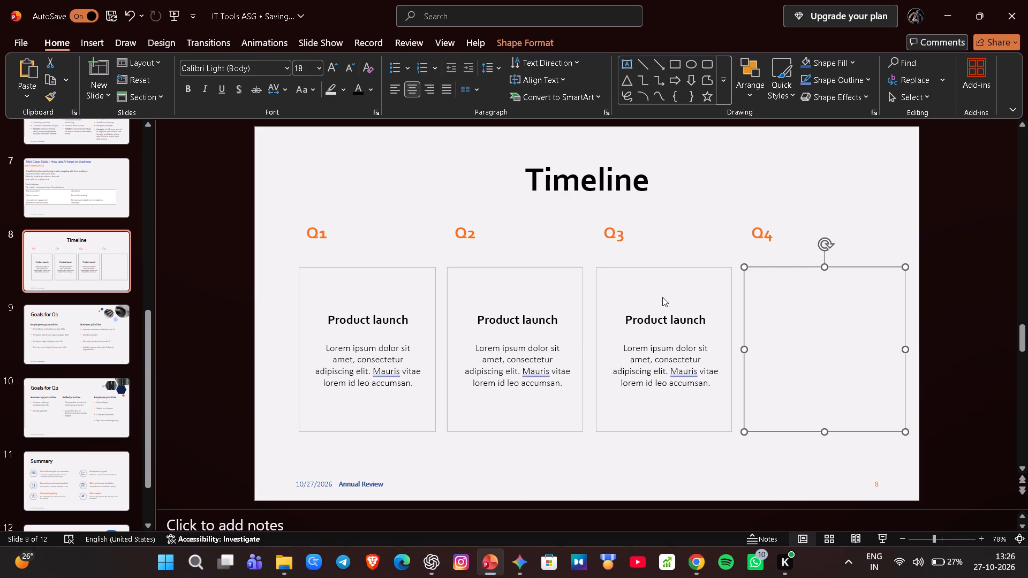
{"action": "right_click", "coordinate": [816, 268]}
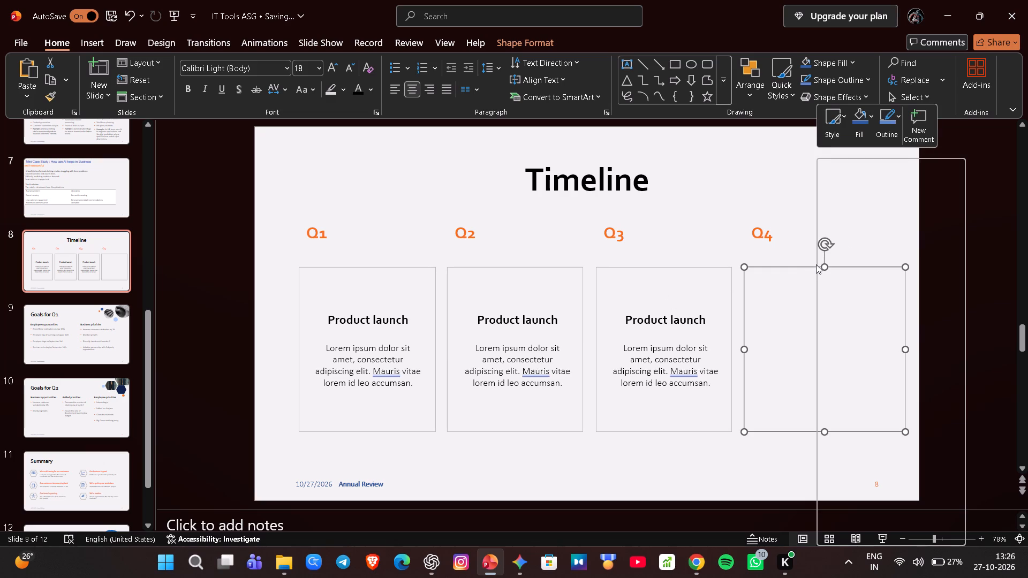
{"action": "left_click", "coordinate": [795, 243]}
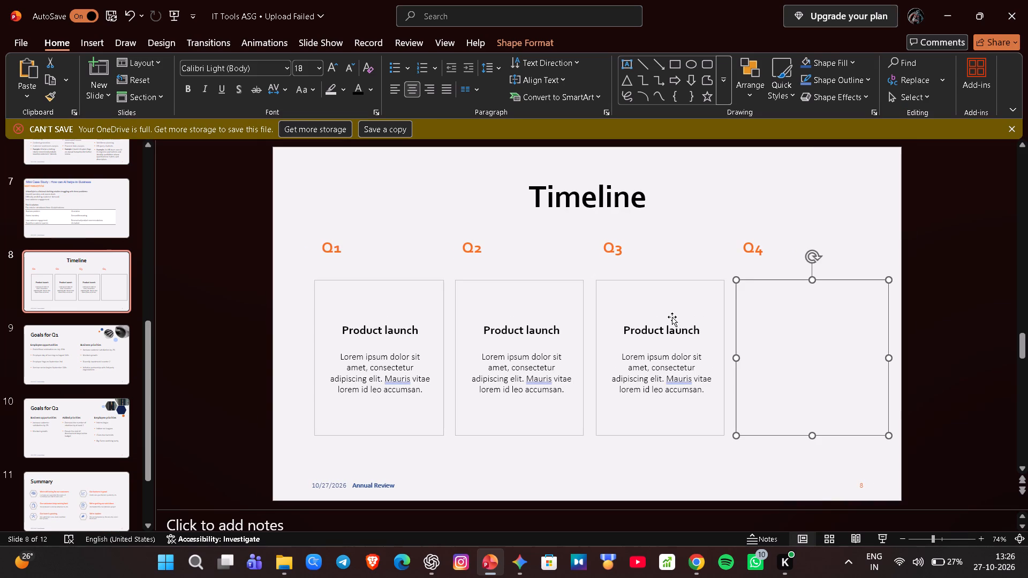
Cut the Product launch text box and its surrounding rectangular frame from the Q3 section.
{"action": "right_click", "coordinate": [672, 317]}
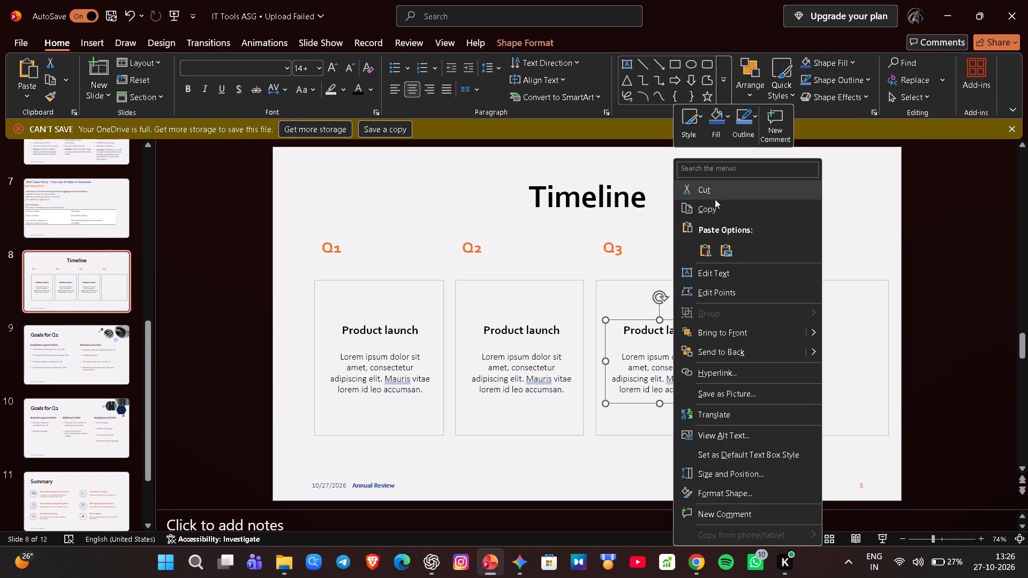
{"action": "left_click", "coordinate": [715, 199]}
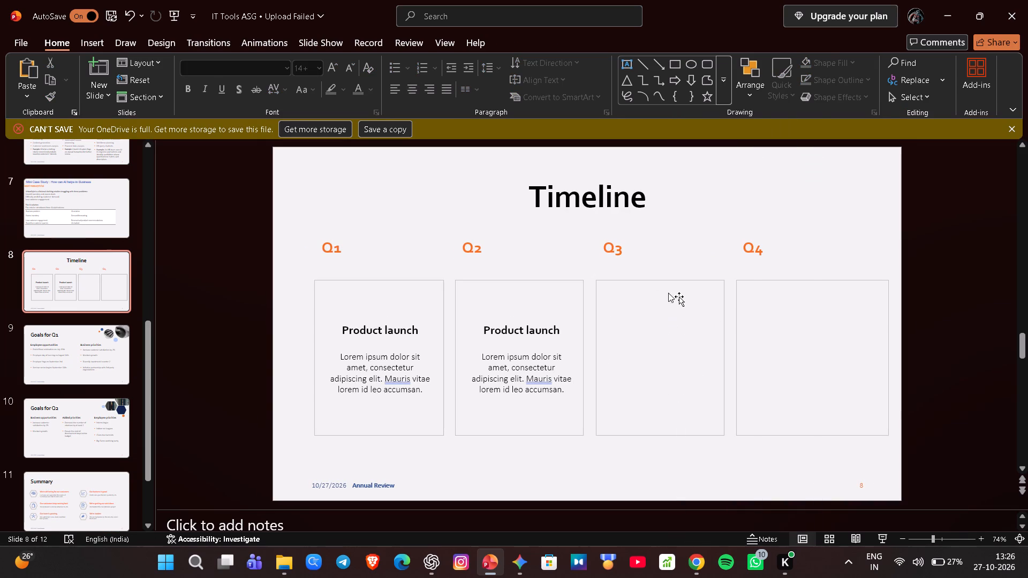
{"action": "right_click", "coordinate": [661, 282]}
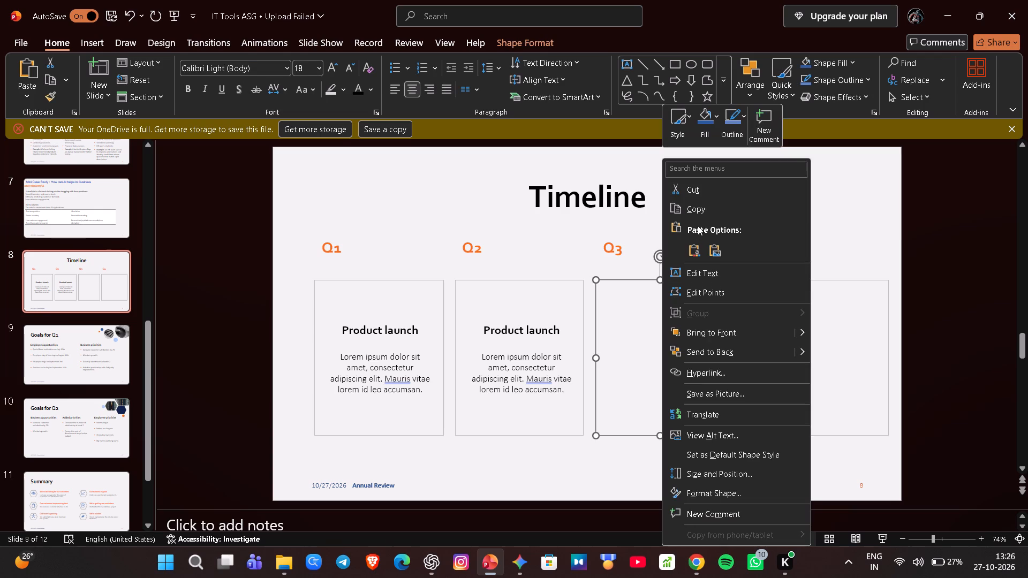
{"action": "left_click", "coordinate": [698, 188]}
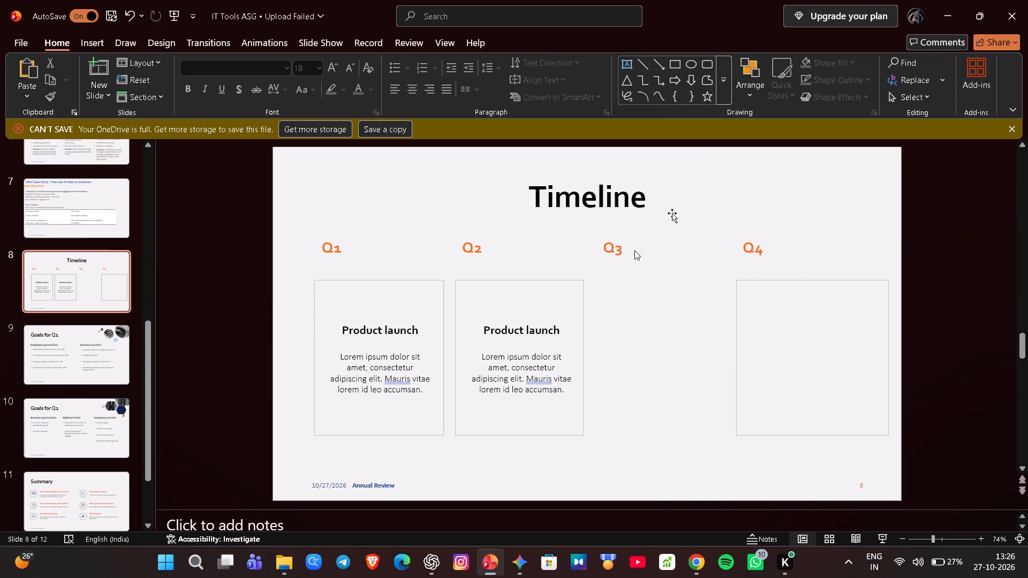
Move the Q2 rectangular frame sideways into the gap between the Q2 and Q3 sections, leaving its text in place.
{"action": "left_click", "coordinate": [533, 311]}
{"action": "left_click_drag", "start_coordinate": [525, 283], "coordinate": [553, 286]}
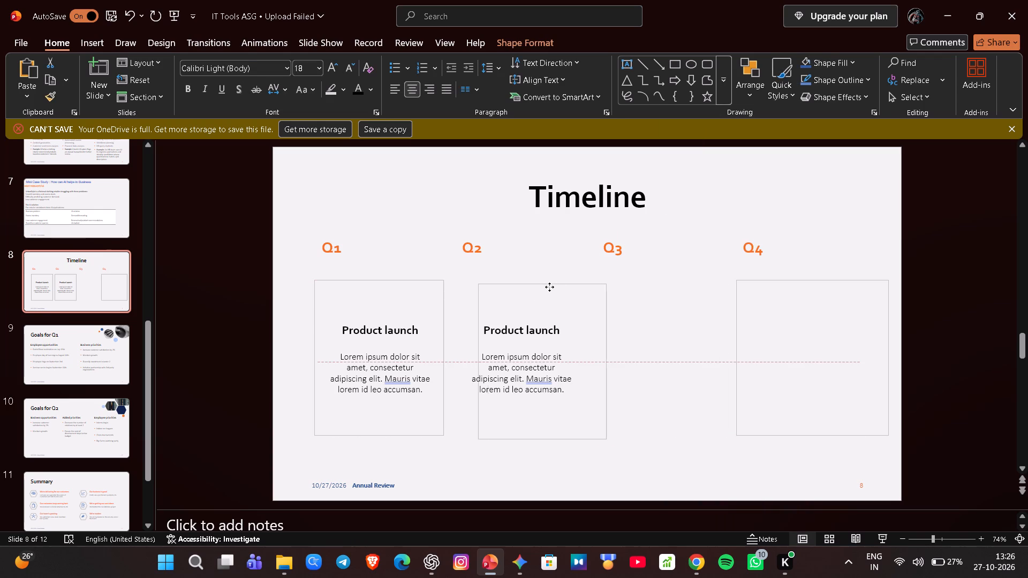
{"action": "left_click_drag", "start_coordinate": [553, 286], "coordinate": [578, 278]}
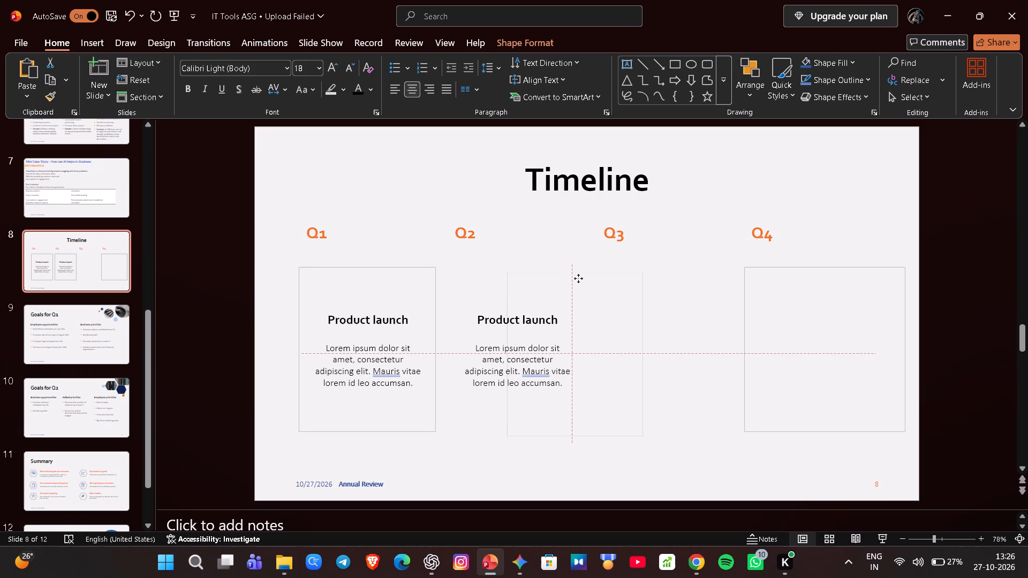
{"action": "left_click_drag", "start_coordinate": [578, 278], "coordinate": [583, 276]}
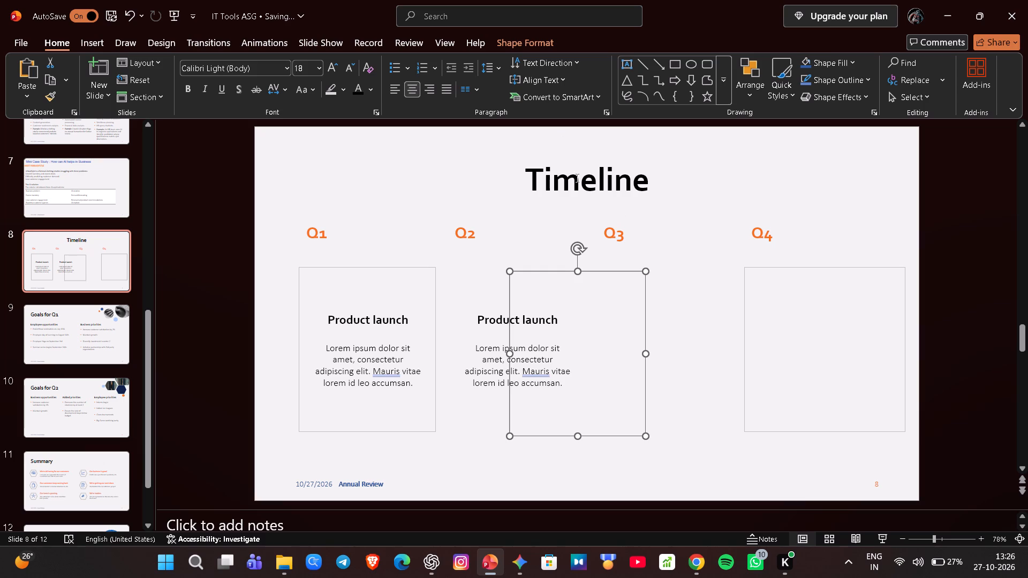
Cut the Timeline title text from the slide.
{"action": "right_click", "coordinate": [547, 159]}
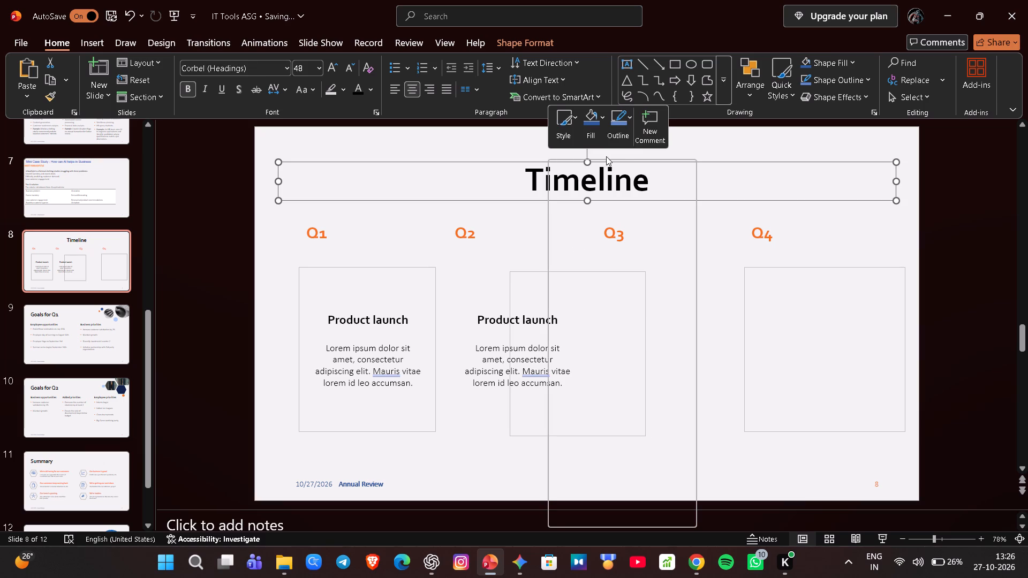
{"action": "left_click", "coordinate": [604, 185]}
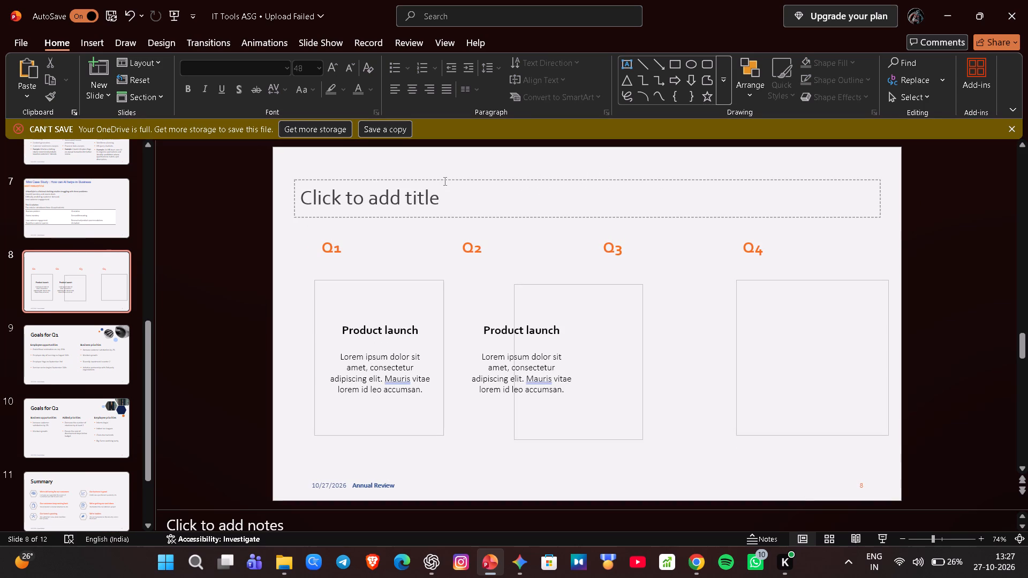
Move the empty title placeholder up to the top-left corner area of the slide.
{"action": "left_click_drag", "start_coordinate": [444, 179], "coordinate": [432, 157]}
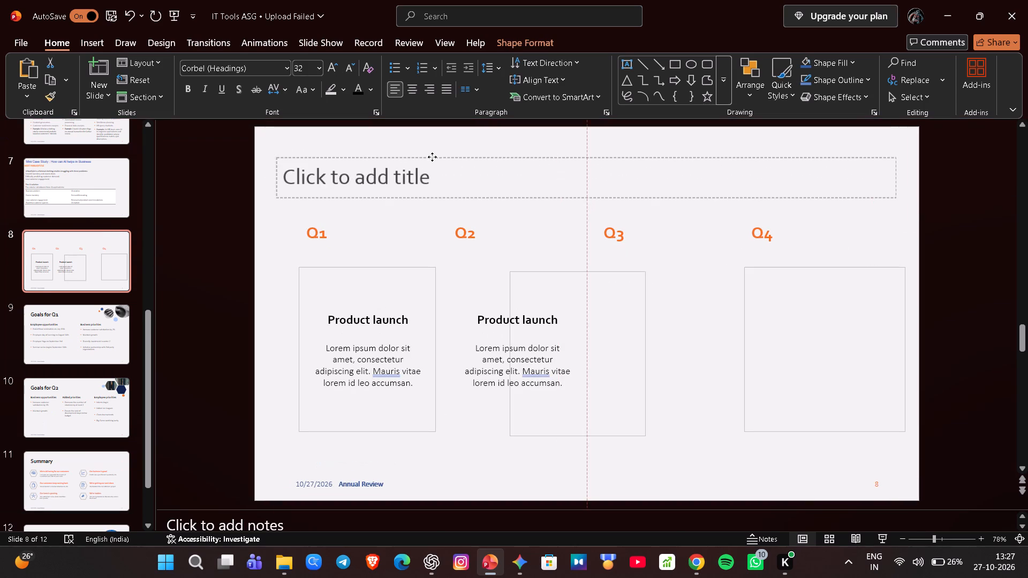
{"action": "left_click_drag", "start_coordinate": [432, 157], "coordinate": [416, 136]}
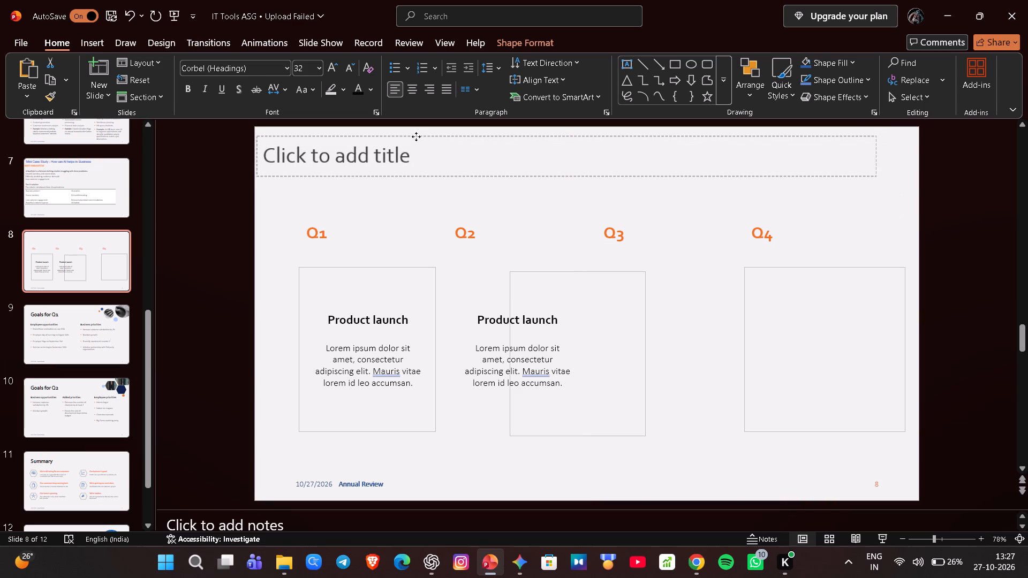
{"action": "left_click_drag", "start_coordinate": [416, 136], "coordinate": [420, 136]}
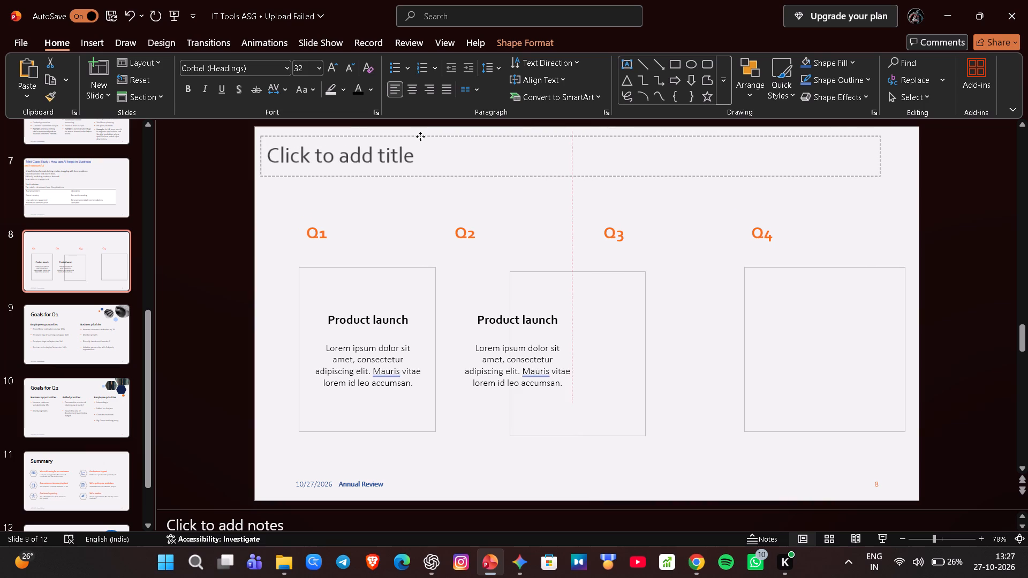
{"action": "left_click_drag", "start_coordinate": [420, 136], "coordinate": [420, 131]}
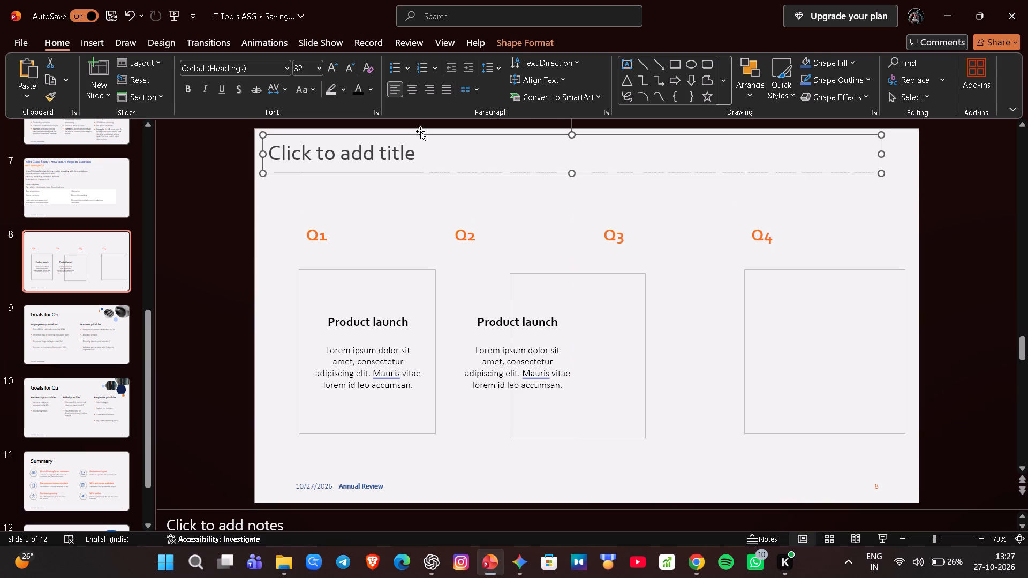
Set the empty title placeholder's font size to 28.
{"action": "left_click", "coordinate": [316, 64]}
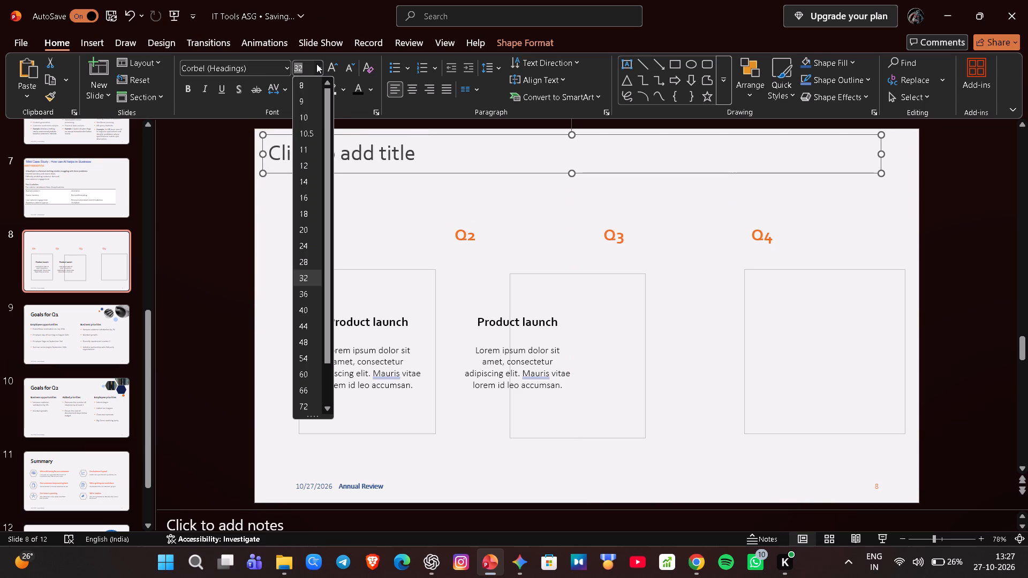
{"action": "left_click", "coordinate": [298, 257]}
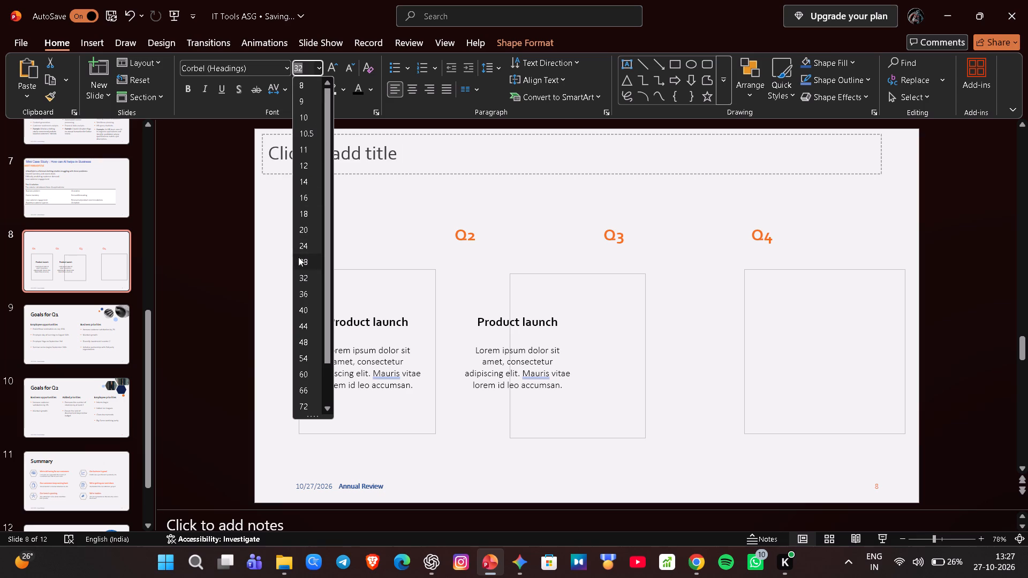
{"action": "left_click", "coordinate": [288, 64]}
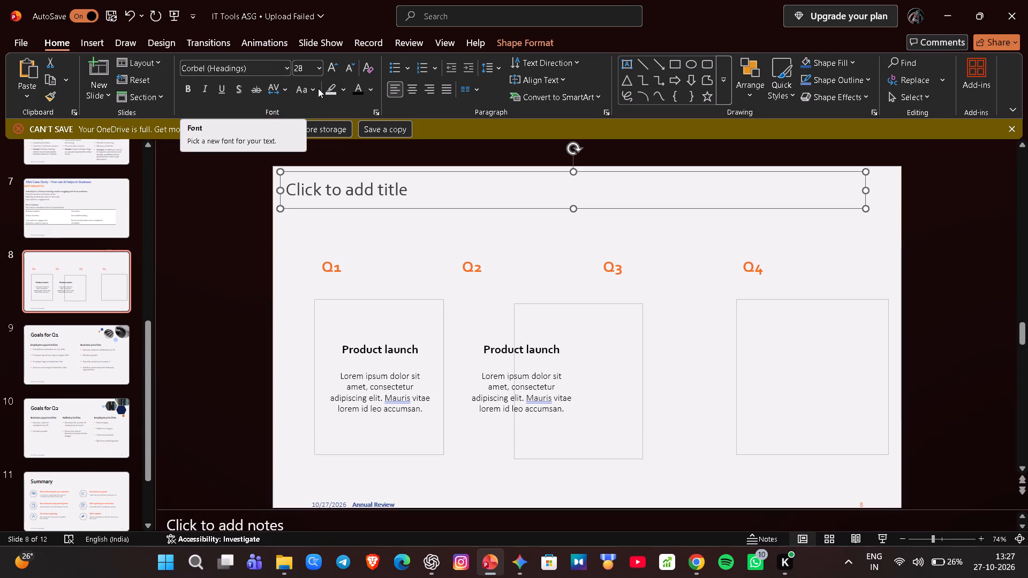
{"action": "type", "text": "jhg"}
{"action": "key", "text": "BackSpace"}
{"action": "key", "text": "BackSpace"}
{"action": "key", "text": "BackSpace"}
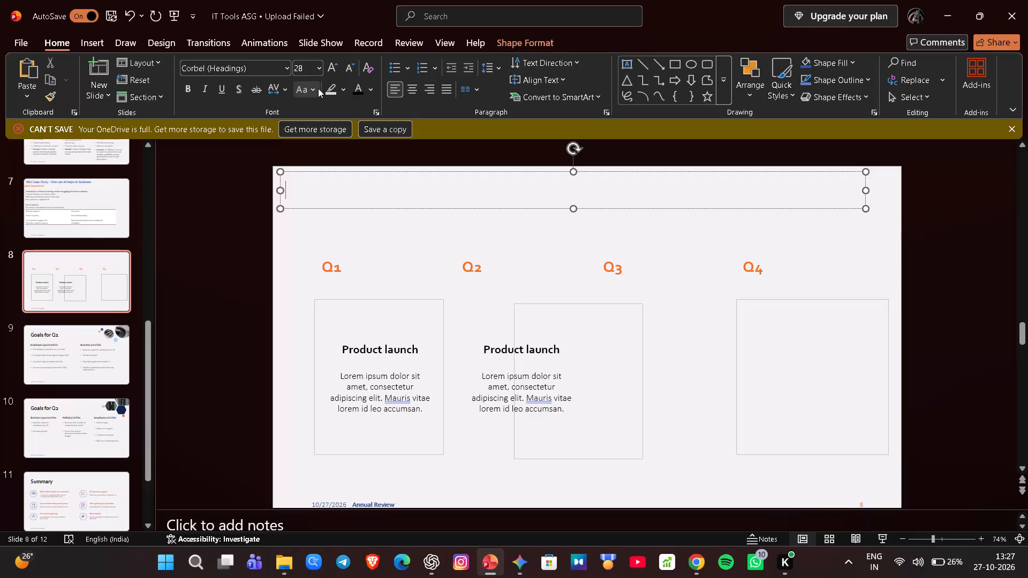
Set the empty title placeholder's font colour to the darker orange theme shade, trying it on throwaway text that is then erased.
{"action": "left_click", "coordinate": [368, 89]}
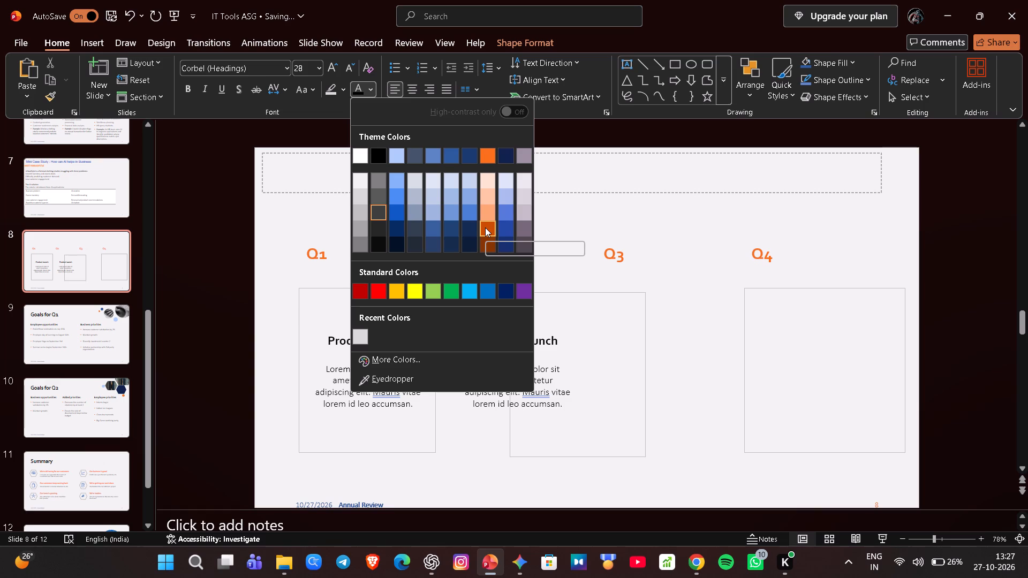
{"action": "left_click", "coordinate": [485, 227]}
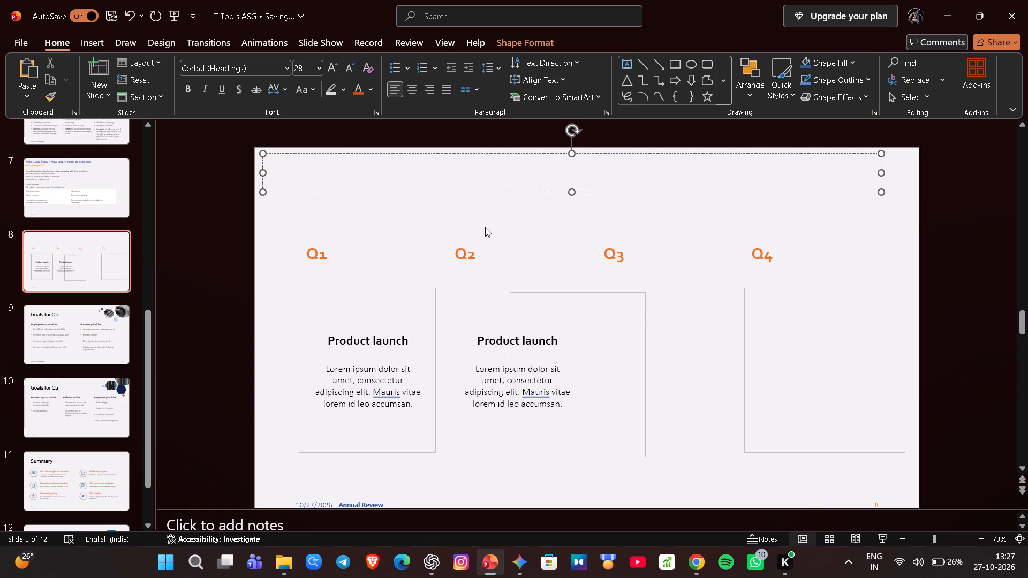
{"action": "type", "text": "fgth"}
{"action": "key", "text": "BackSpace"}
{"action": "key", "text": "BackSpace"}
{"action": "key", "text": "BackSpace"}
{"action": "key", "text": "BackSpace"}
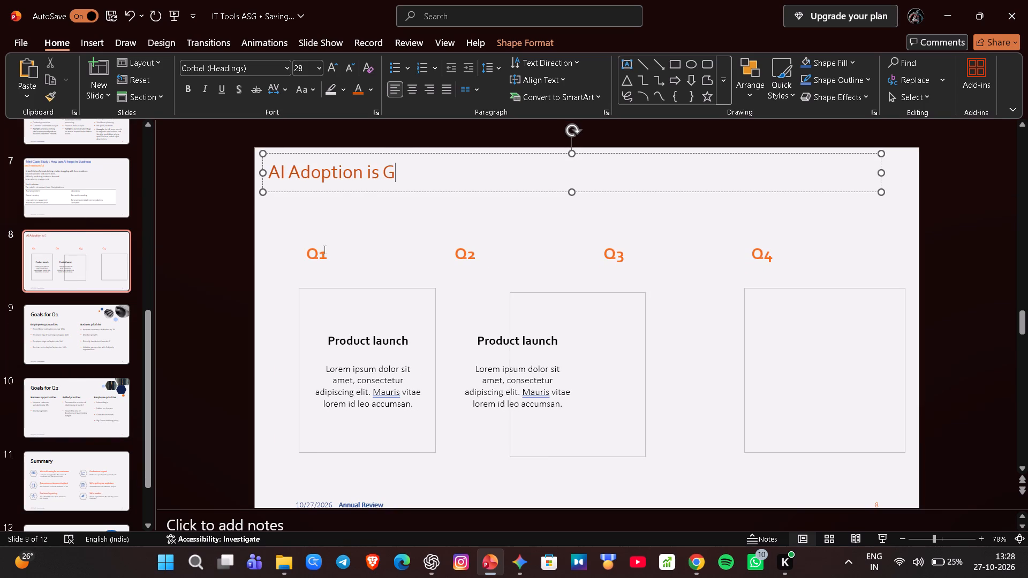
{"action": "type", "text": "rowi"}
{"action": "type", "text": "ng"}
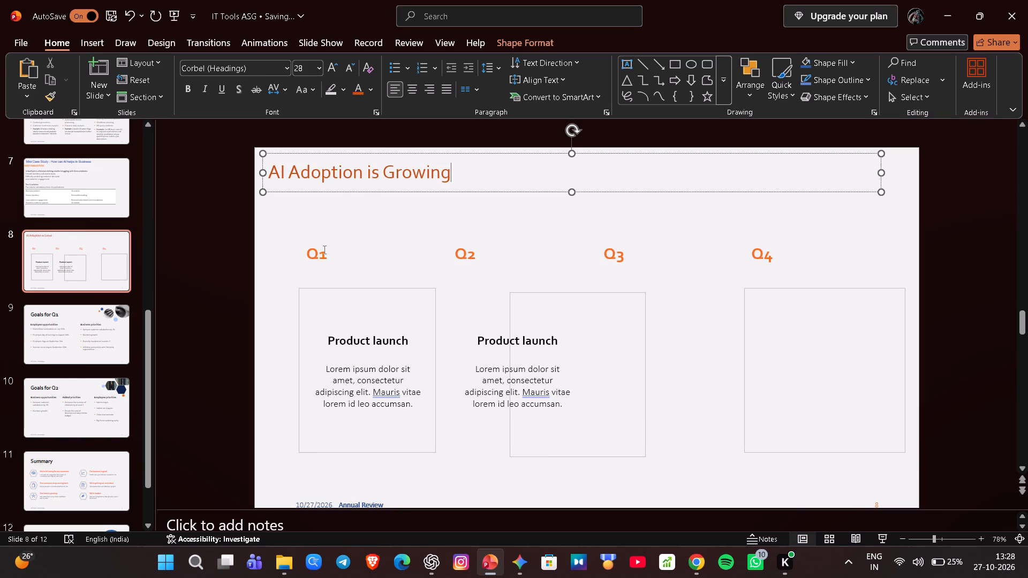
{"action": "key", "text": "space"}
{"action": "key", "text": "r"}
{"action": "type", "text": "apidly"}
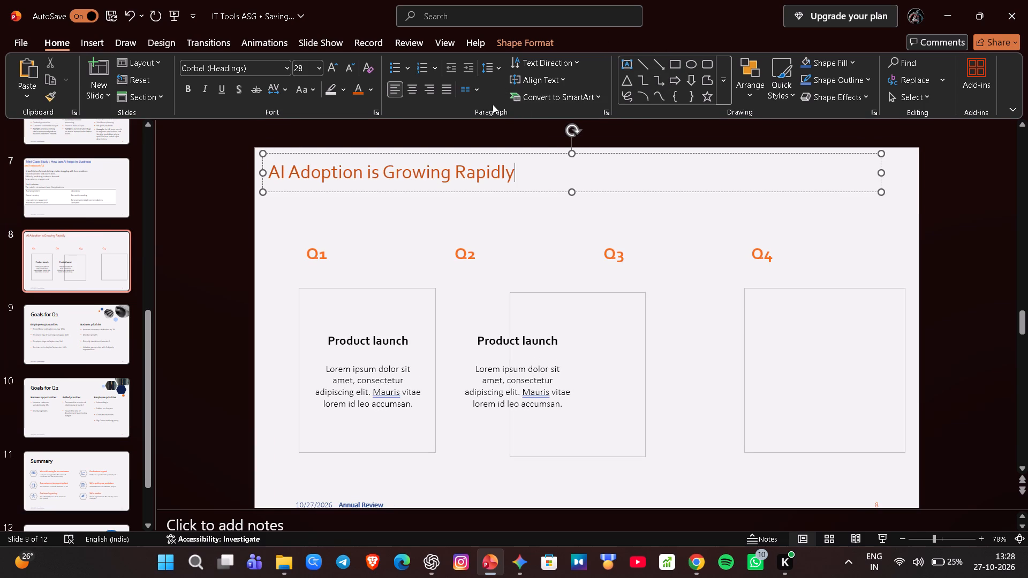
Narrow the title placeholder from its left edge so the title is indented slightly, leaving room in front of it.
{"action": "left_click", "coordinate": [127, 38]}
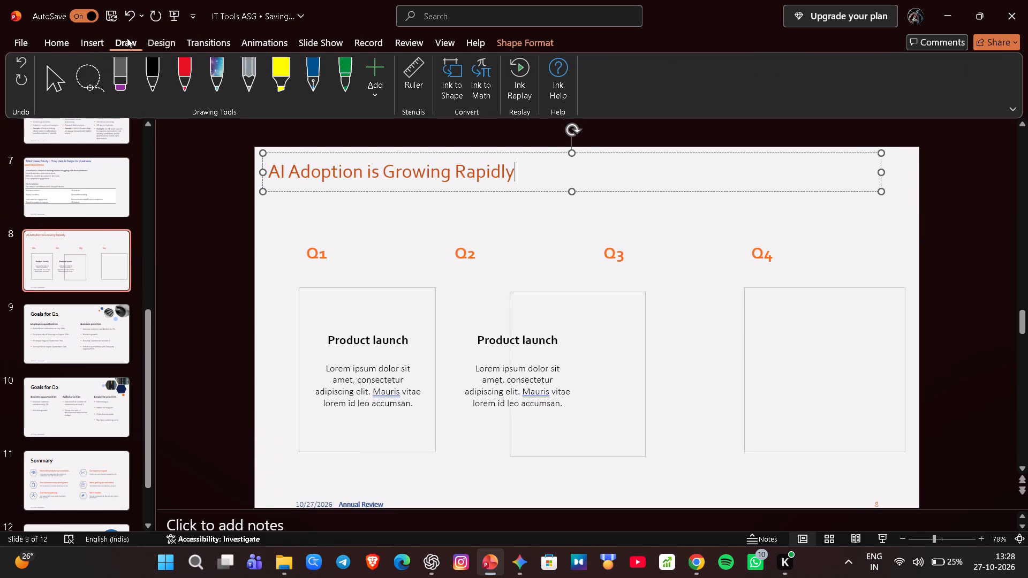
{"action": "left_click", "coordinate": [90, 48]}
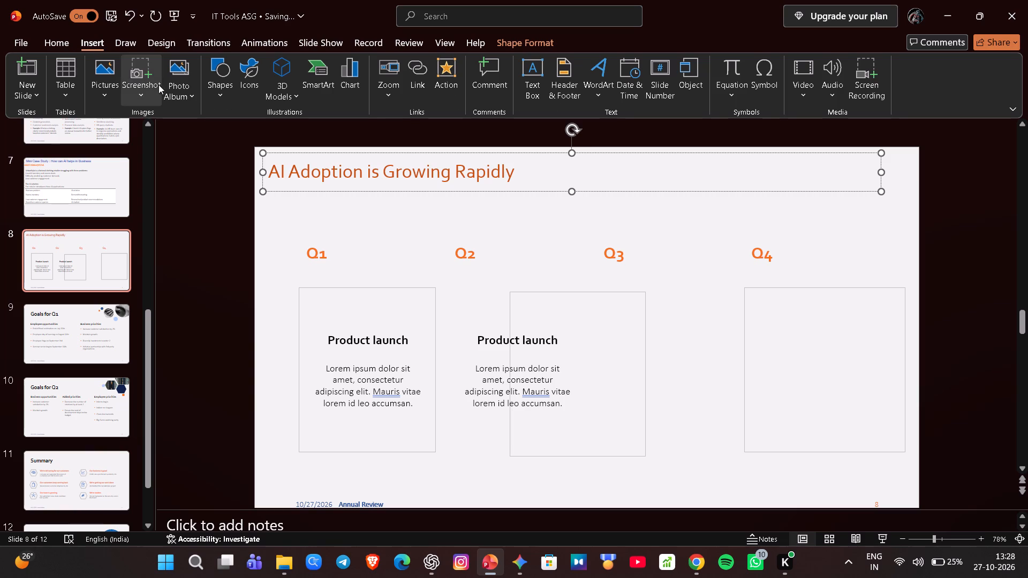
{"action": "left_click", "coordinate": [216, 89]}
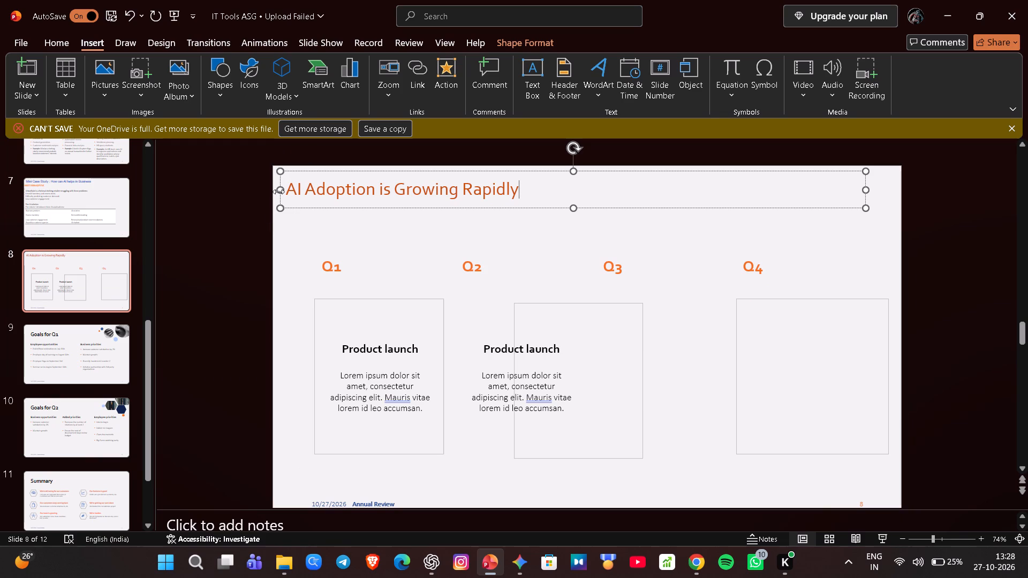
{"action": "left_click_drag", "start_coordinate": [279, 191], "coordinate": [289, 188]}
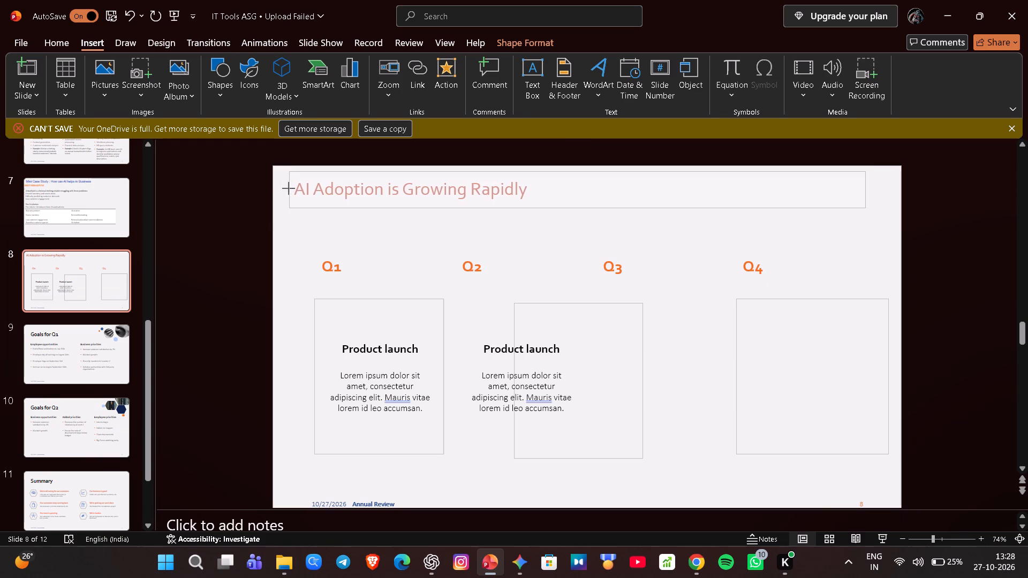
{"action": "left_click_drag", "start_coordinate": [289, 188], "coordinate": [284, 184]}
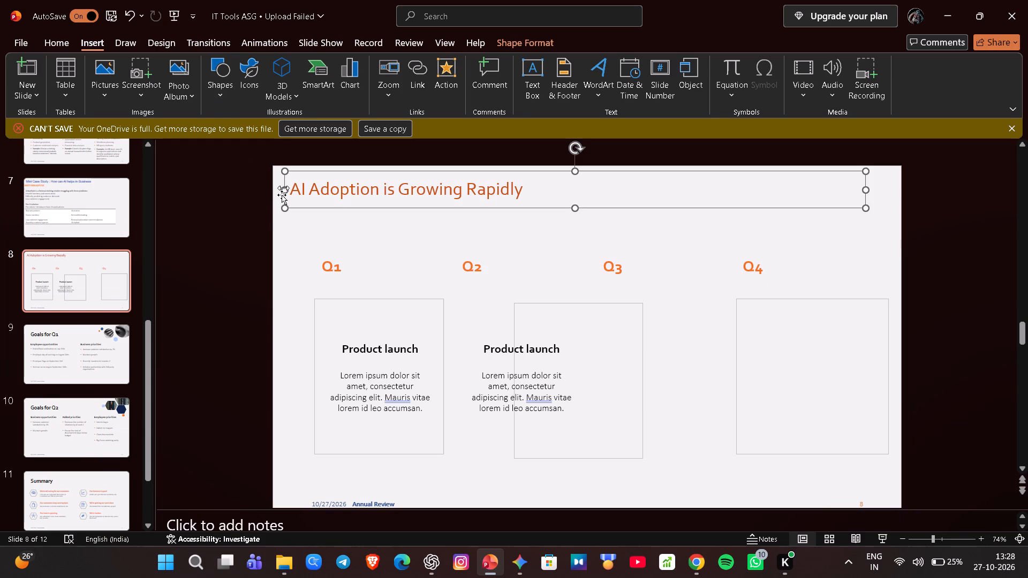
{"action": "left_click_drag", "start_coordinate": [285, 190], "coordinate": [303, 187]}
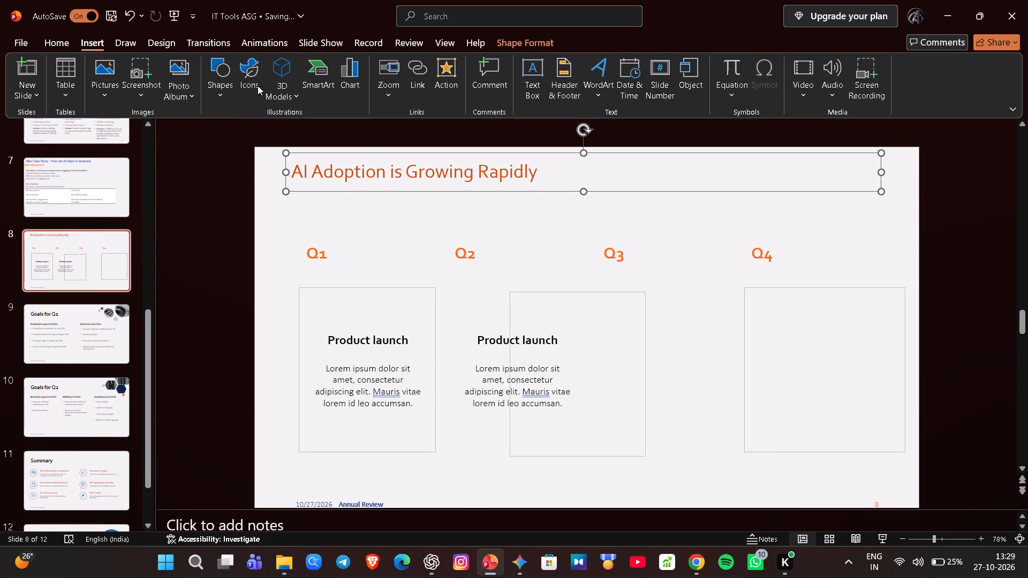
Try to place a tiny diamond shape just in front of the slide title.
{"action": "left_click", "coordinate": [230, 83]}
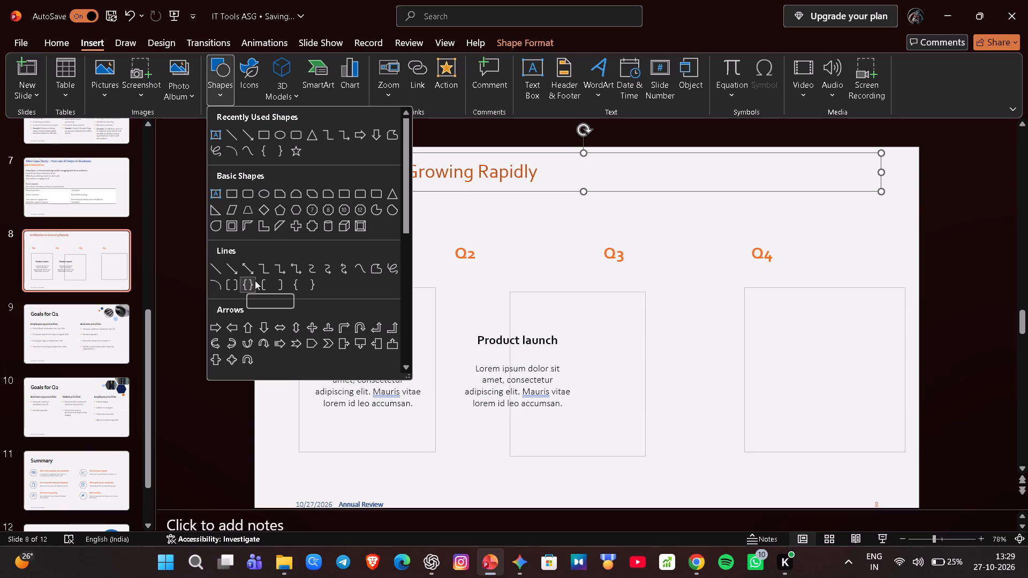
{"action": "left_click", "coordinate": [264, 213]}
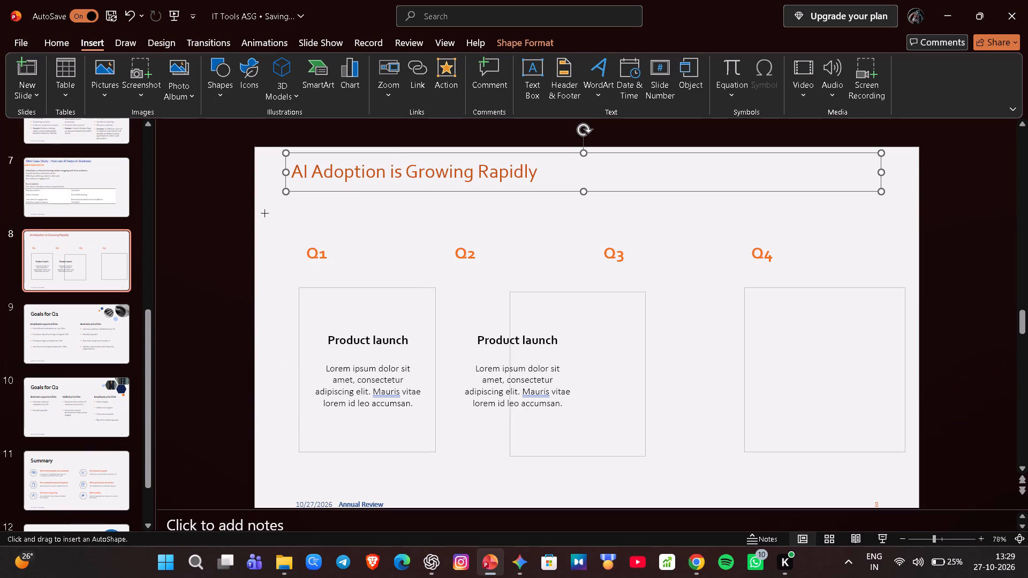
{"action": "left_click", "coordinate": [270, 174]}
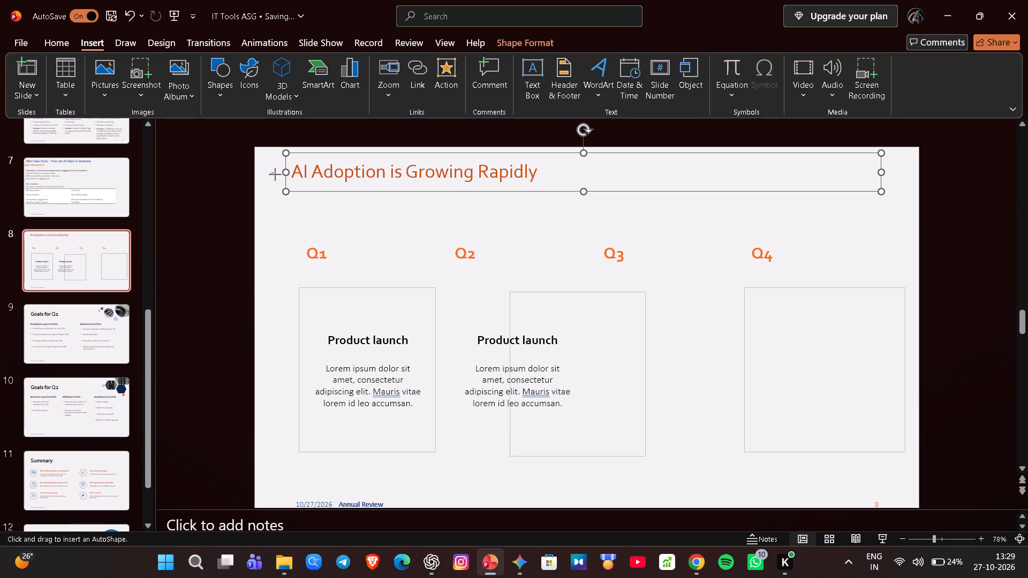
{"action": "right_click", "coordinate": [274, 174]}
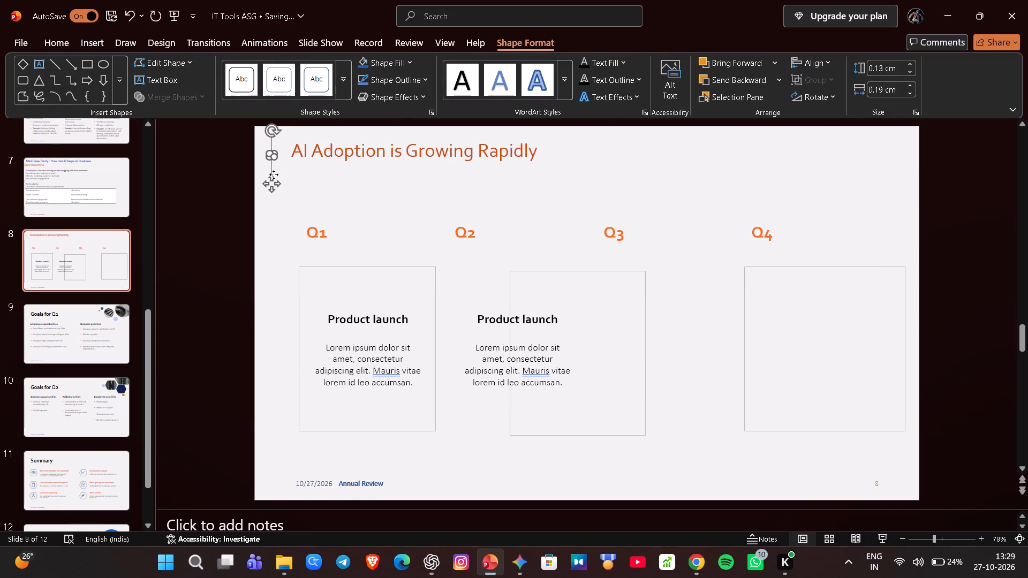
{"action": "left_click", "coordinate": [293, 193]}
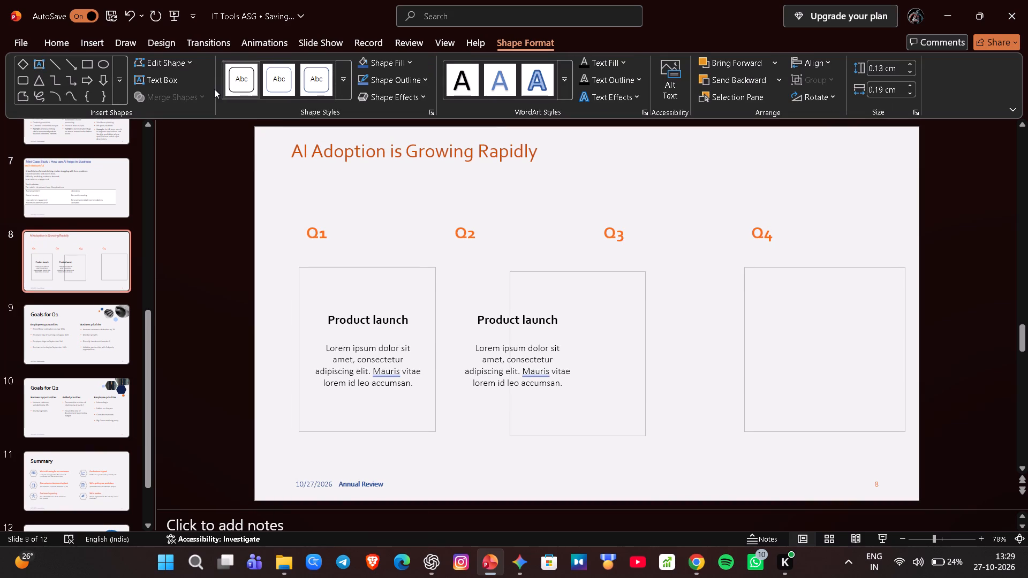
Draw a small diamond bullet, about 0.46 cm high and 0.52 cm wide, directly in front of the slide title.
{"action": "left_click", "coordinate": [97, 37]}
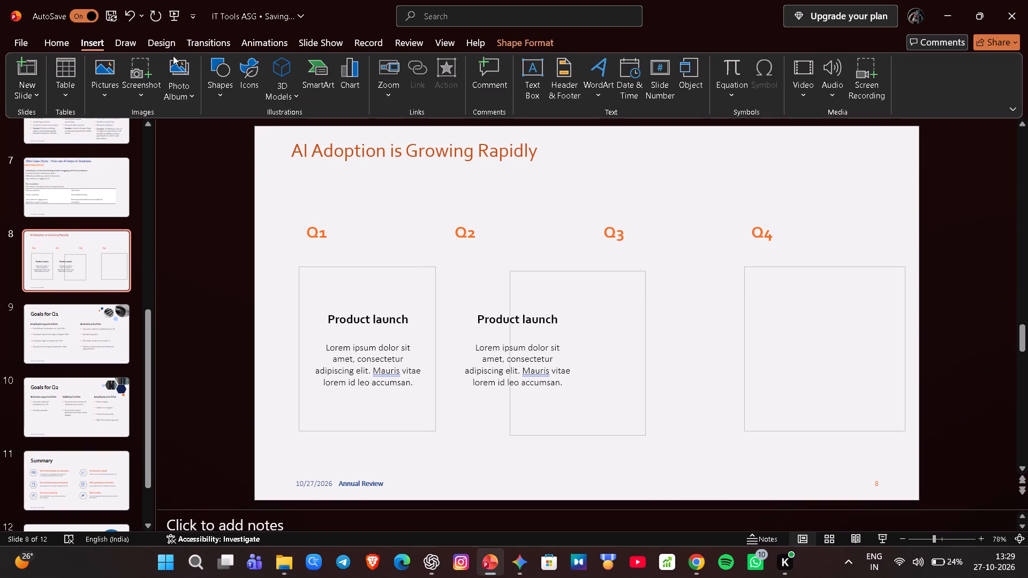
{"action": "left_click", "coordinate": [214, 62]}
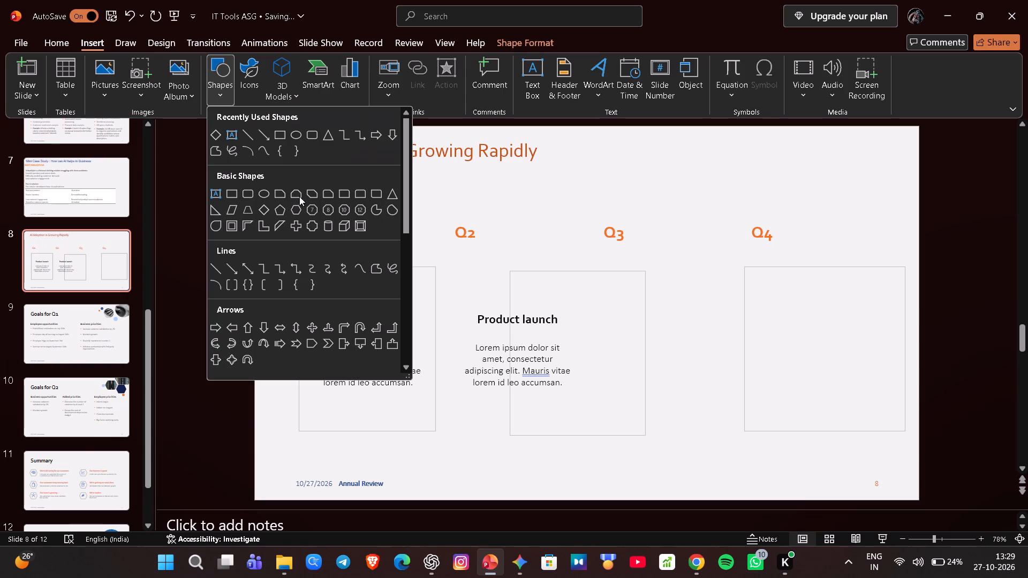
{"action": "left_click", "coordinate": [258, 213]}
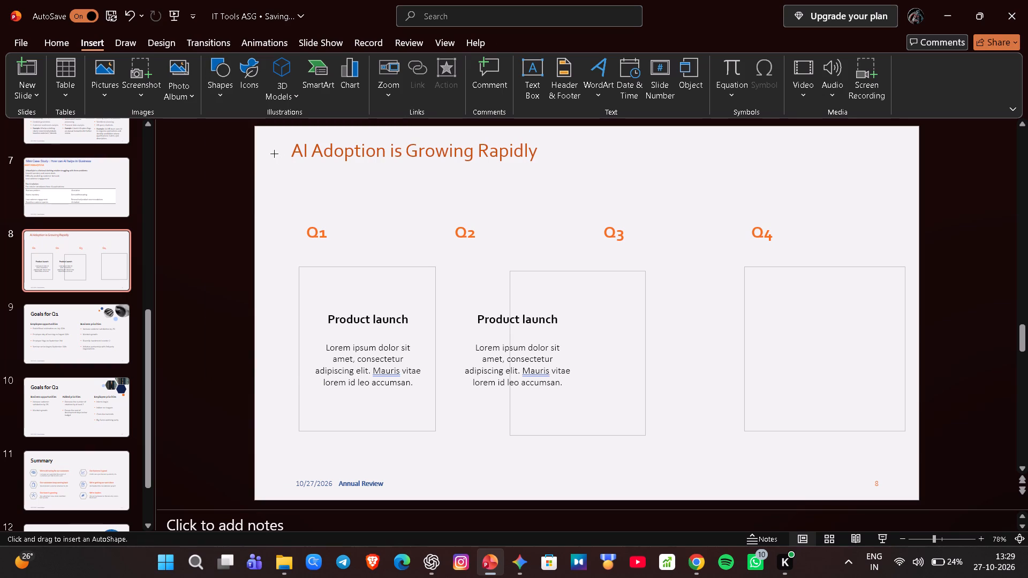
{"action": "left_click_drag", "start_coordinate": [276, 156], "coordinate": [289, 139]}
{"action": "left_click_drag", "start_coordinate": [289, 139], "coordinate": [289, 147]}
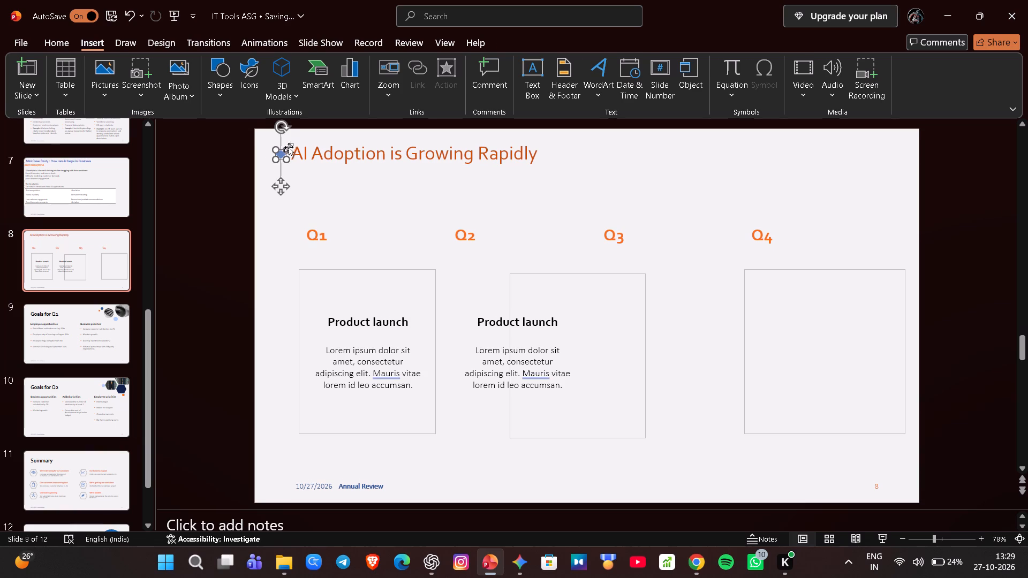
{"action": "left_click", "coordinate": [352, 203]}
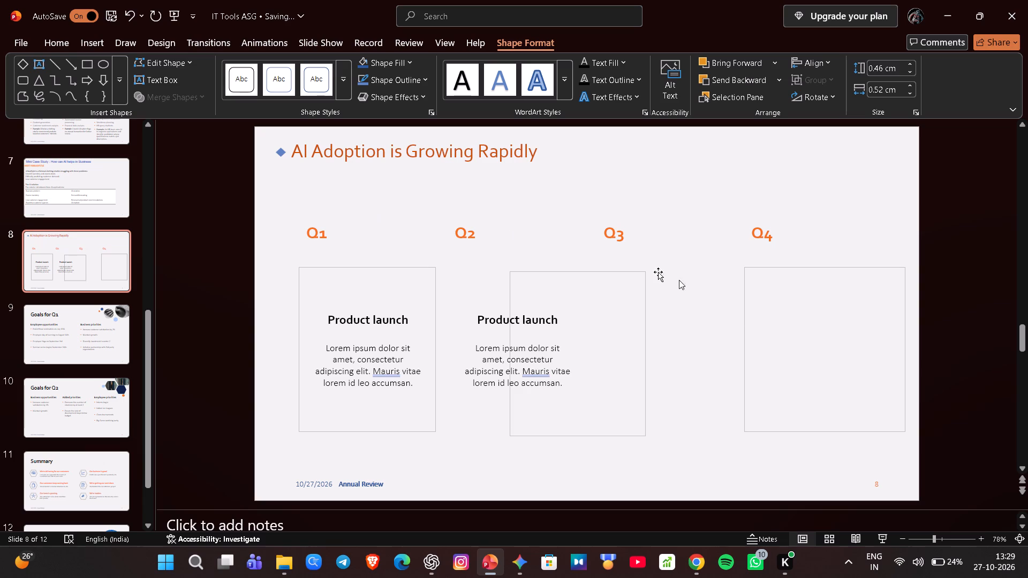
Enlarge the rectangular frame between Q2 and Q3 to about 8.59 cm high and 7.73 cm wide, extending its top and right edges.
{"action": "left_click", "coordinate": [594, 305]}
{"action": "left_click", "coordinate": [584, 269]}
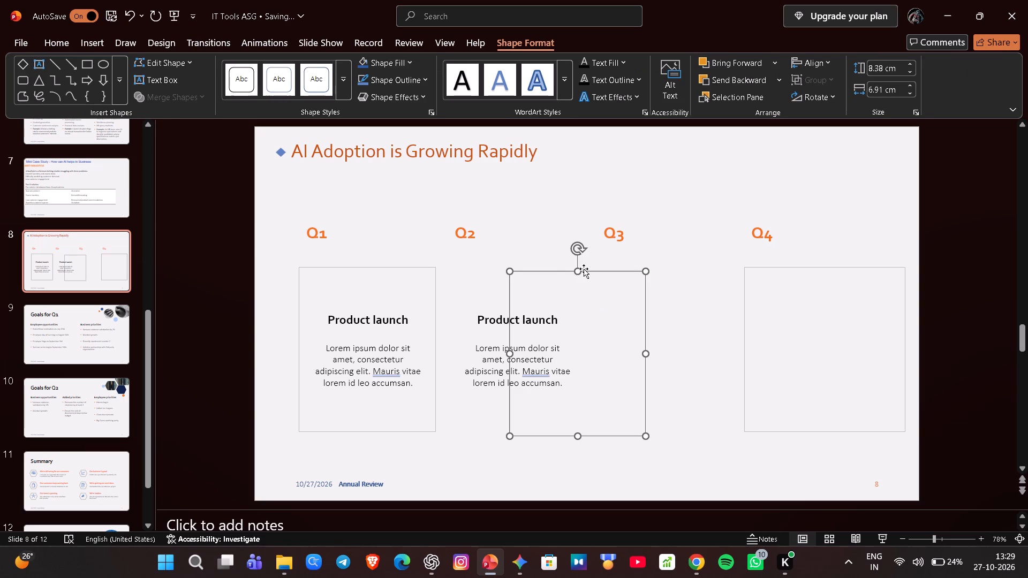
{"action": "left_click", "coordinate": [578, 269]}
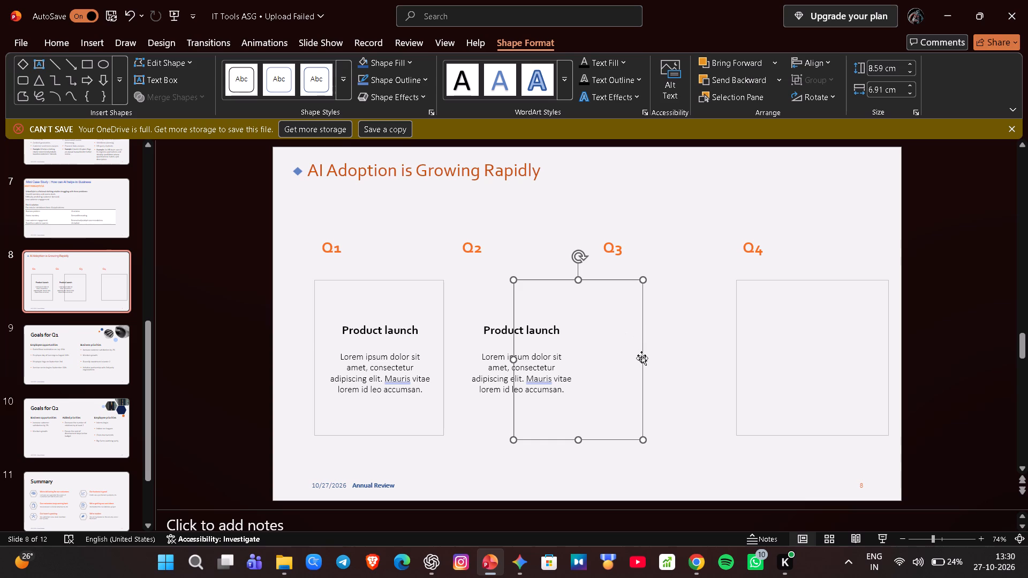
{"action": "left_click_drag", "start_coordinate": [642, 358], "coordinate": [657, 359]}
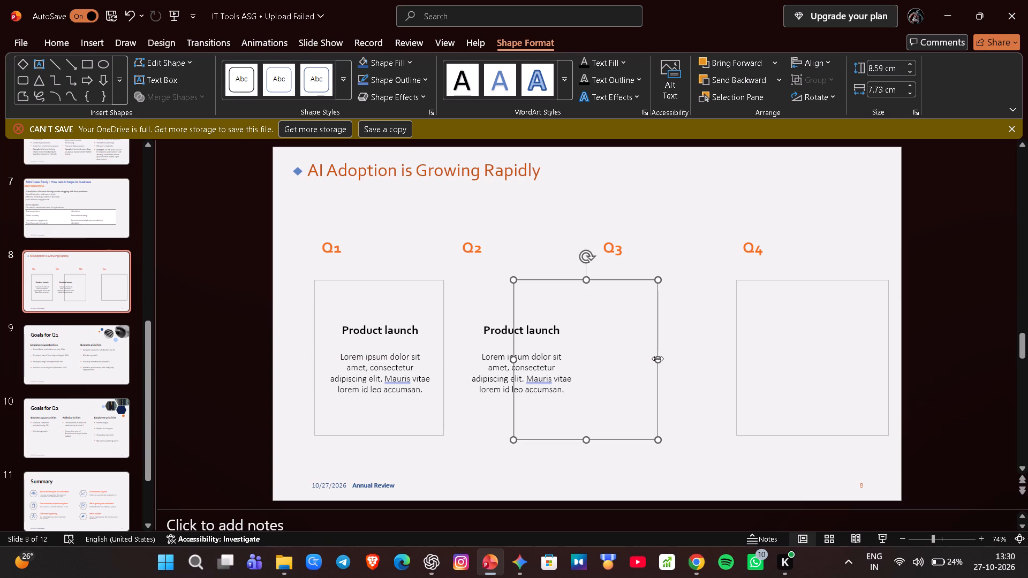
Clear the "Product launch" placeholder text under Q2 and cut its text box from the slide.
{"action": "left_click", "coordinate": [558, 386]}
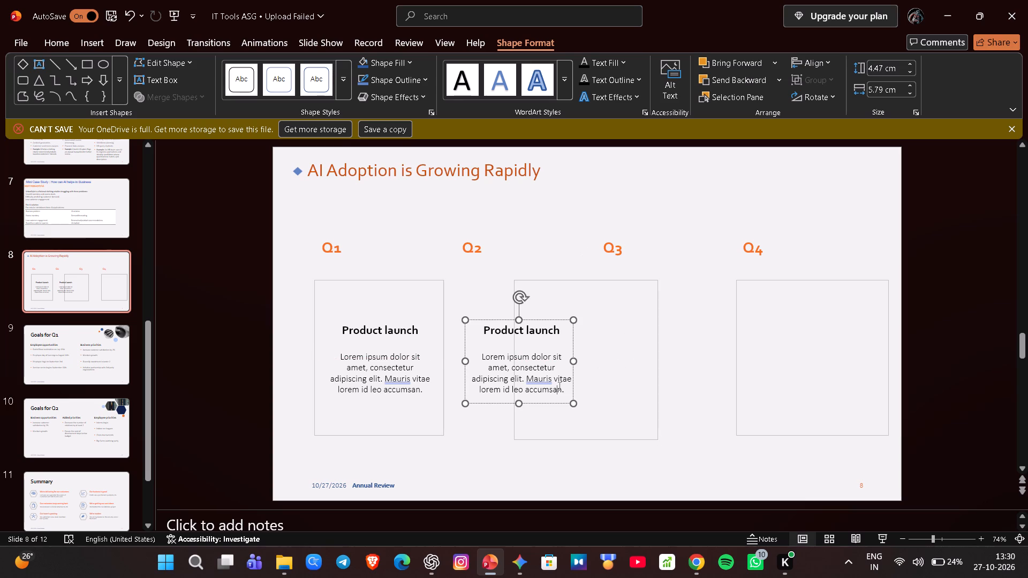
{"action": "left_click", "coordinate": [562, 389]}
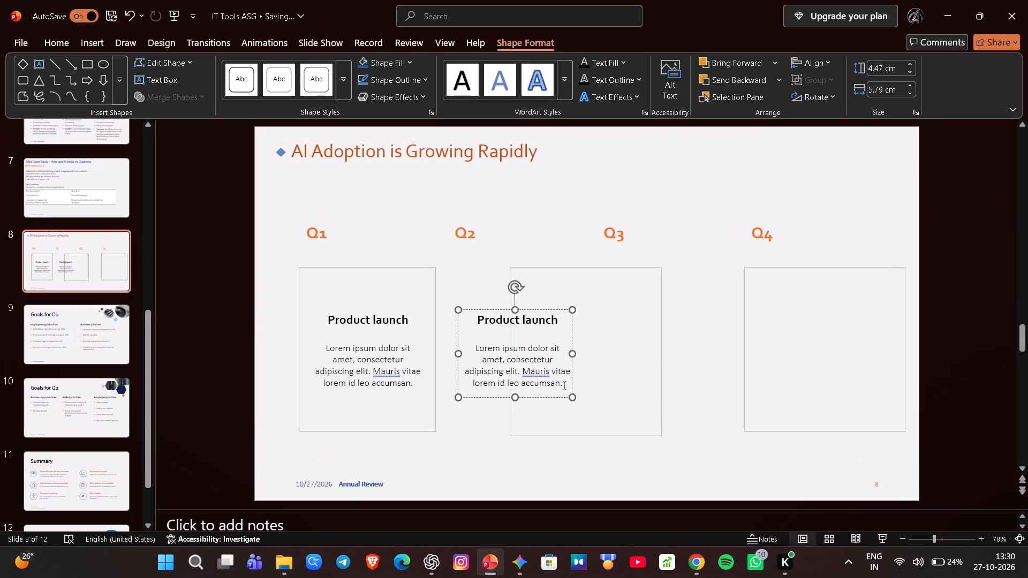
{"action": "left_click", "coordinate": [563, 385]}
{"action": "key", "text": "BackSpace"}
{"action": "key", "text": "BackSpace"}
{"action": "key", "text": "BackSpace"}
{"action": "key", "text": "BackSpace"}
{"action": "key", "text": "BackSpace"}
{"action": "key", "text": "BackSpace"}
{"action": "key", "text": "BackSpace"}
{"action": "key", "text": "BackSpace"}
{"action": "key", "text": "BackSpace"}
{"action": "key", "text": "BackSpace"}
{"action": "key", "text": "BackSpace"}
{"action": "key", "text": "BackSpace"}
{"action": "key", "text": "BackSpace"}
{"action": "key", "text": "BackSpace"}
{"action": "key", "text": "BackSpace"}
{"action": "key", "text": "BackSpace"}
{"action": "key", "text": "BackSpace"}
{"action": "key", "text": "BackSpace"}
{"action": "key", "text": "BackSpace"}
{"action": "key", "text": "BackSpace"}
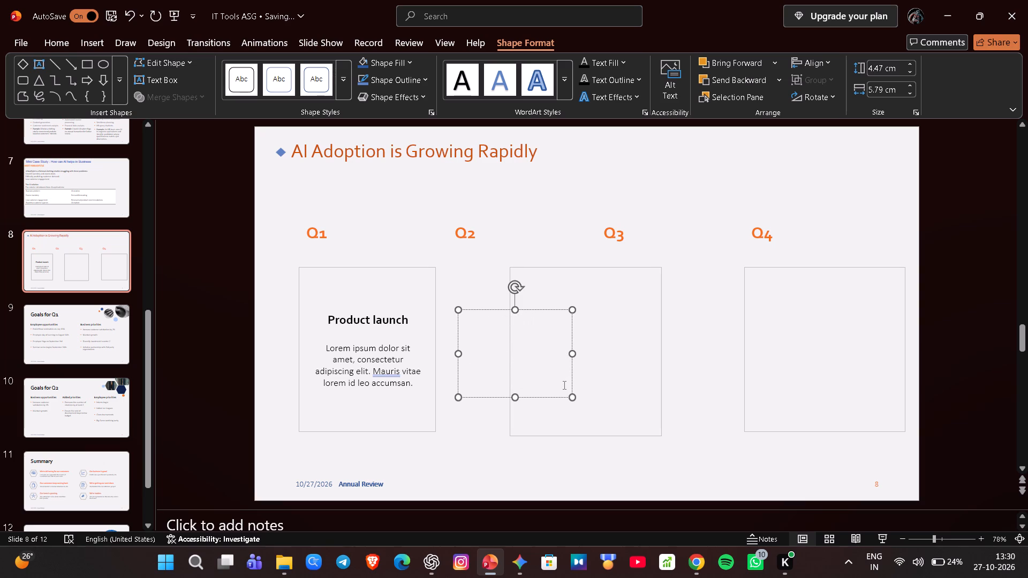
{"action": "right_click", "coordinate": [534, 312]}
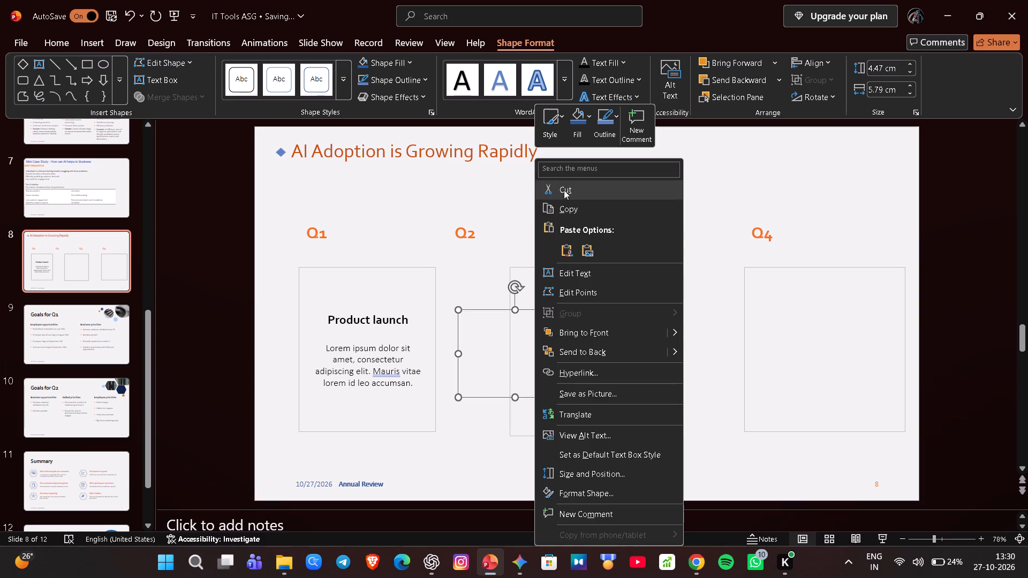
{"action": "left_click", "coordinate": [564, 190]}
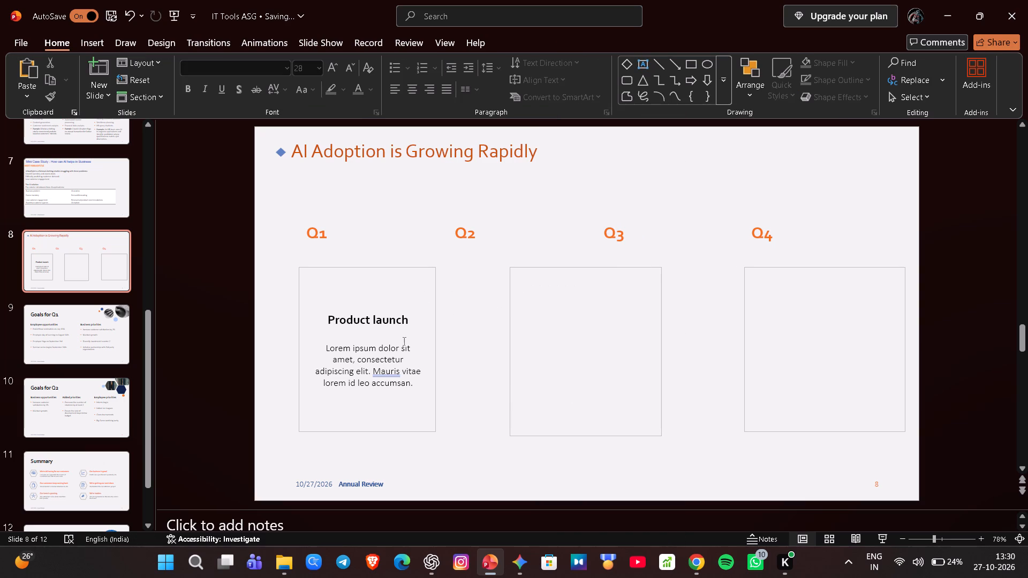
Cut the remaining "Product launch" text box inside the frame under Q1, leaving the frame in place.
{"action": "left_click", "coordinate": [411, 380]}
{"action": "key", "text": "BackSpace"}
{"action": "key", "text": "BackSpace"}
{"action": "key", "text": "BackSpace"}
{"action": "key", "text": "BackSpace"}
{"action": "key", "text": "BackSpace"}
{"action": "key", "text": "BackSpace"}
{"action": "key", "text": "BackSpace"}
{"action": "key", "text": "BackSpace"}
{"action": "key", "text": "BackSpace"}
{"action": "key", "text": "BackSpace"}
{"action": "key", "text": "BackSpace"}
{"action": "key", "text": "BackSpace"}
{"action": "key", "text": "BackSpace"}
{"action": "key", "text": "BackSpace"}
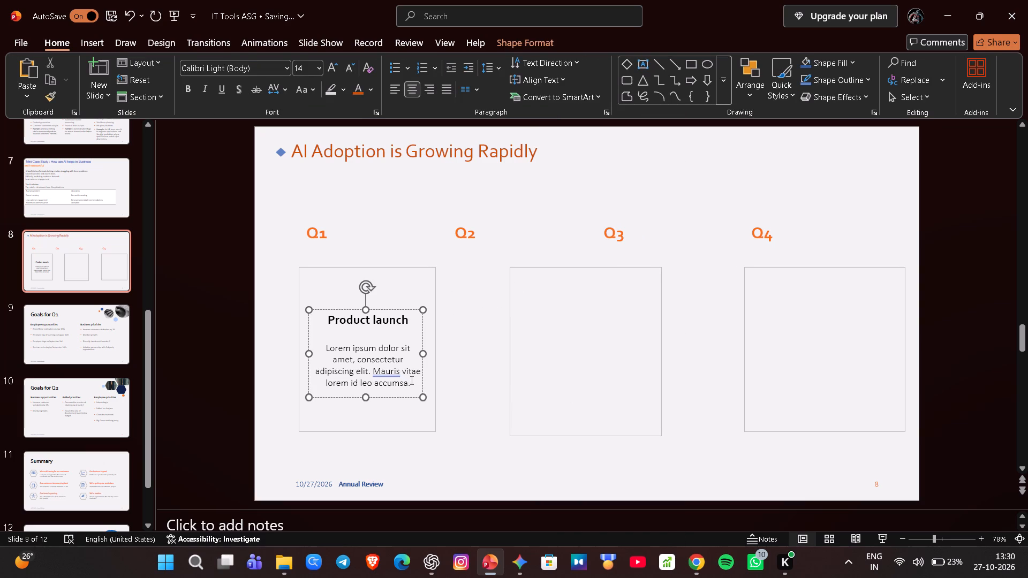
{"action": "right_click", "coordinate": [371, 310]}
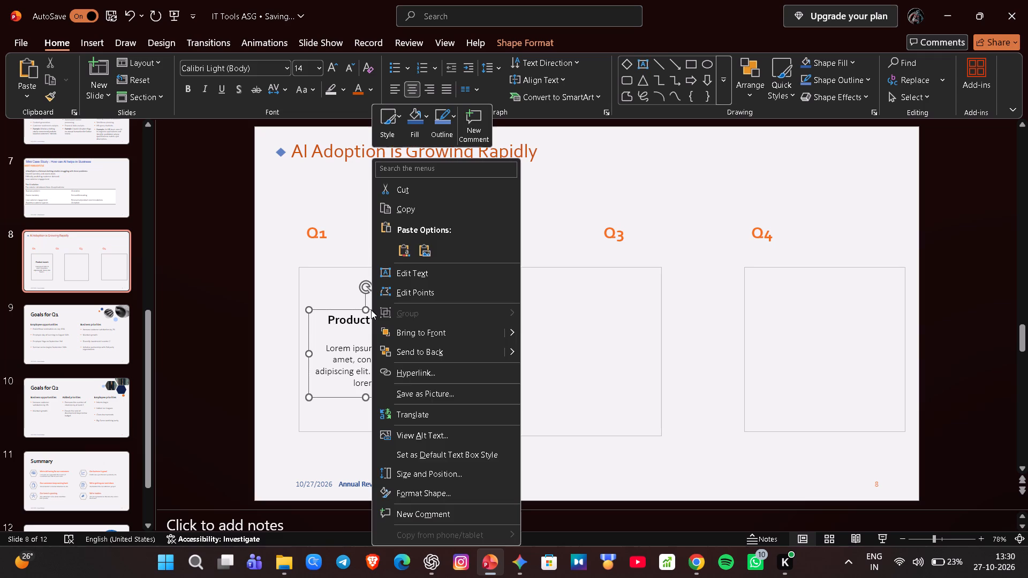
{"action": "left_click", "coordinate": [398, 191]}
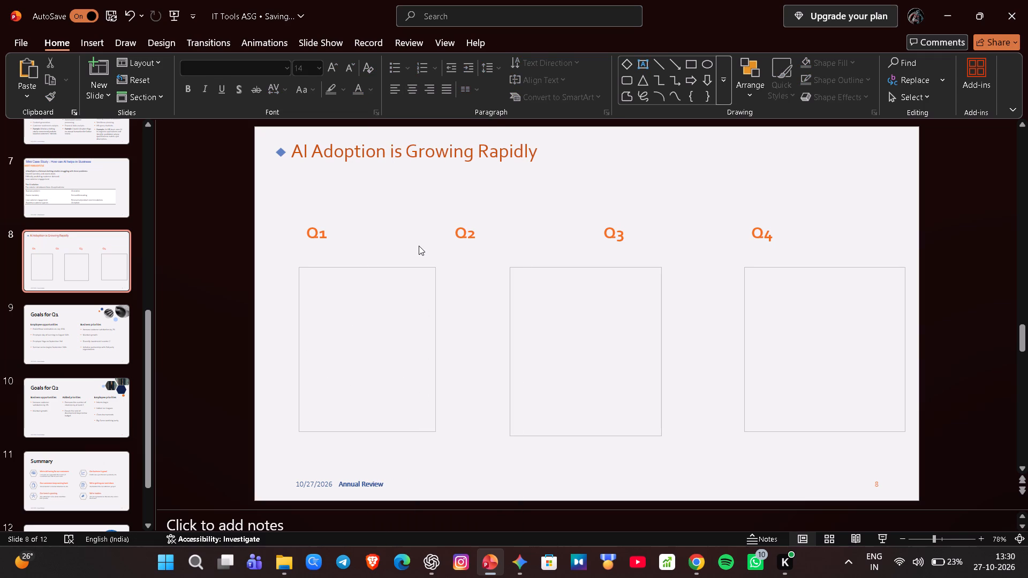
Extend the bottom edge of the frame under Q4 slightly downward, level with the middle frame's bottom edge.
{"action": "left_click", "coordinate": [817, 428]}
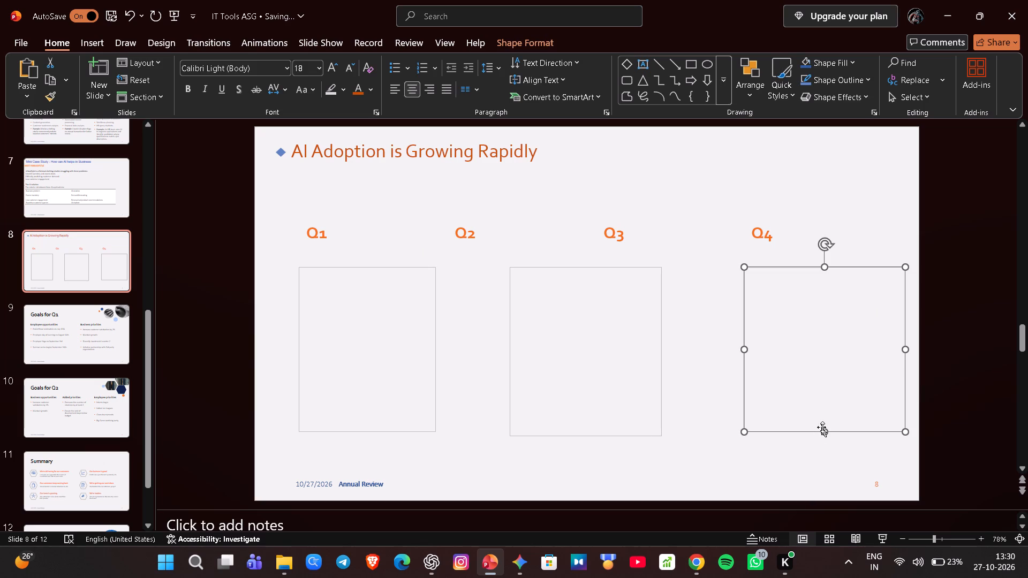
{"action": "left_click_drag", "start_coordinate": [825, 429], "coordinate": [829, 431]}
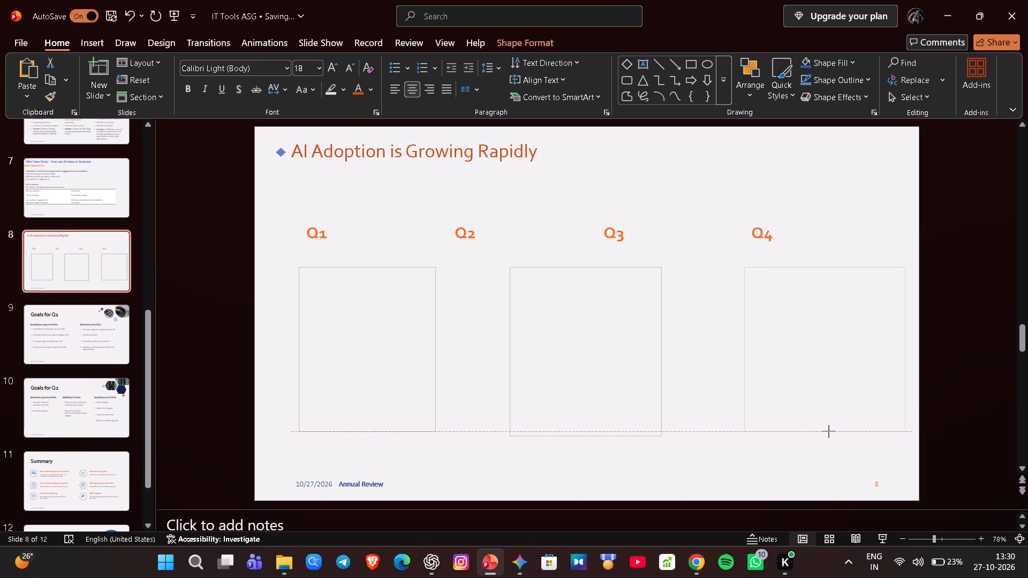
{"action": "left_click_drag", "start_coordinate": [829, 431], "coordinate": [832, 435]}
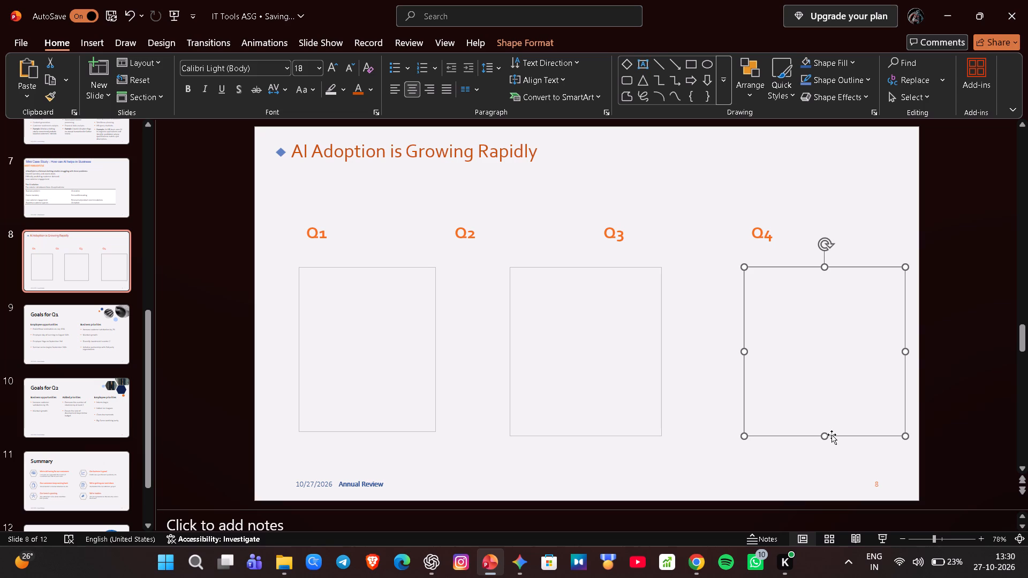
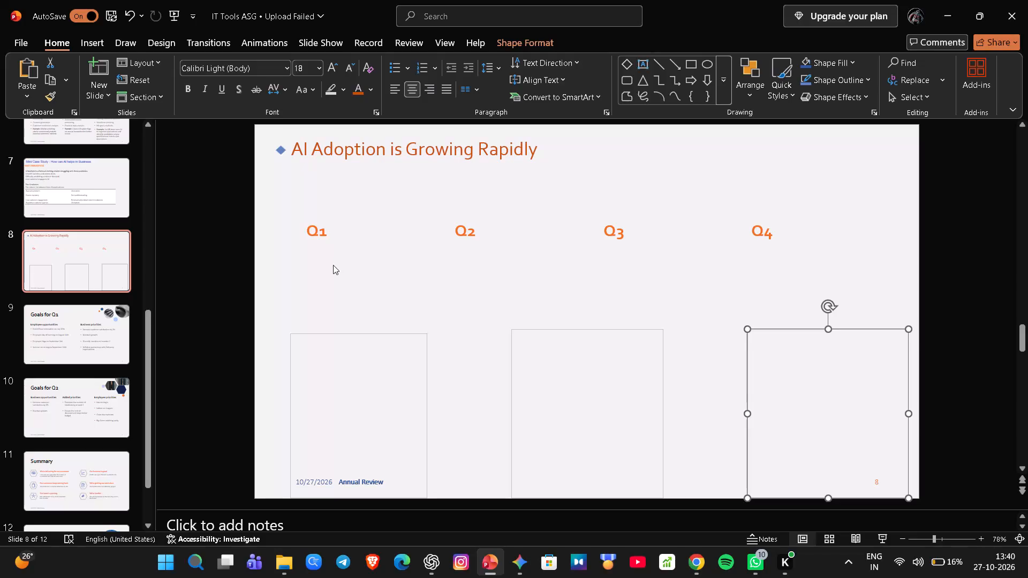
Delete the "Q1" heading text above the first frame on the "AI Adoption is Growing Rapidly" slide.
{"action": "left_click", "coordinate": [326, 232]}
{"action": "key", "text": "BackSpace"}
{"action": "key", "text": "BackSpace"}
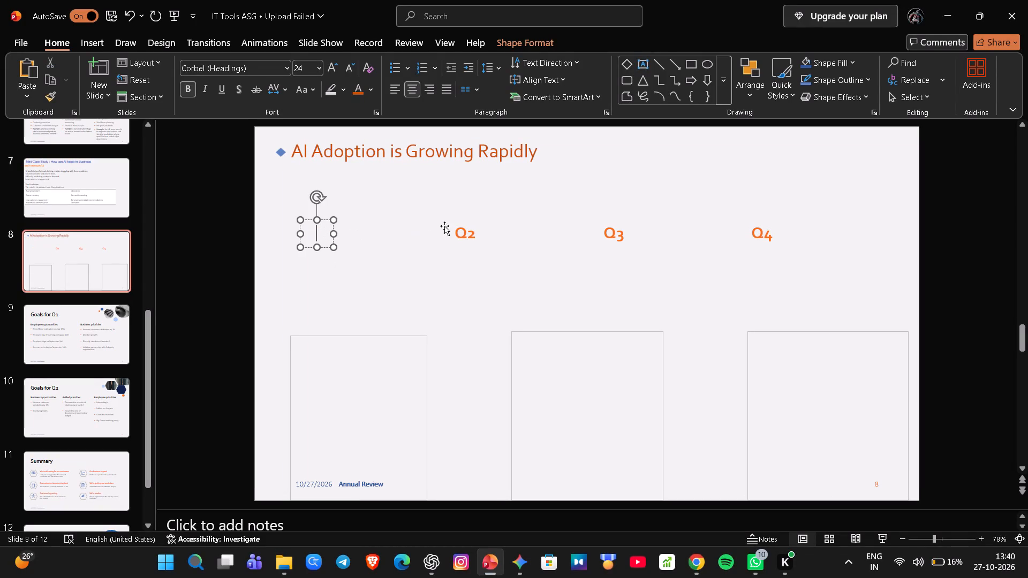
Clear the "Q2" heading text on the "AI Adoption is Growing Rapidly" slide, beginning with the letter Q.
{"action": "left_click", "coordinate": [471, 233]}
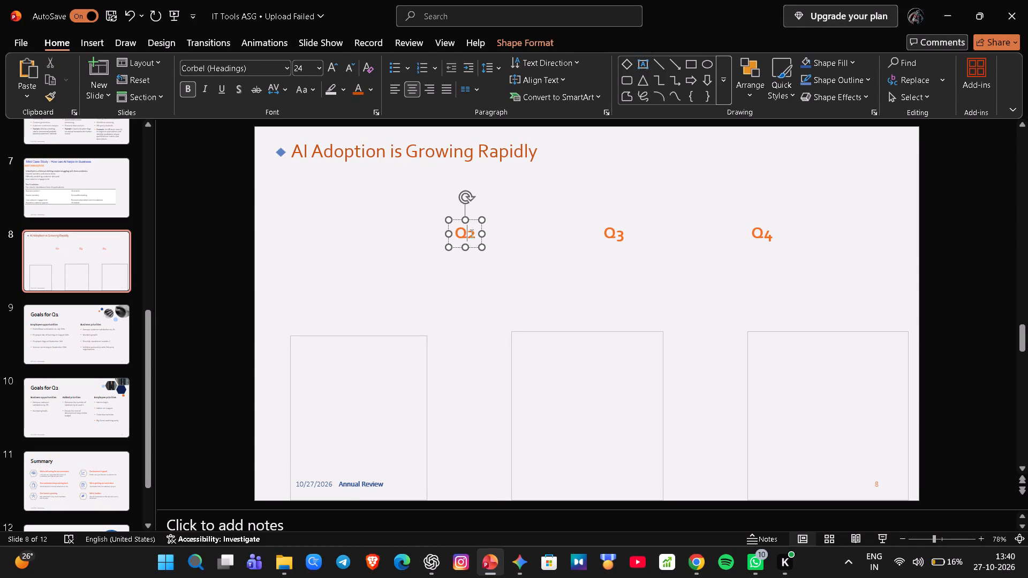
{"action": "key", "text": "BackSpace"}
{"action": "double_click", "coordinate": [471, 233]}
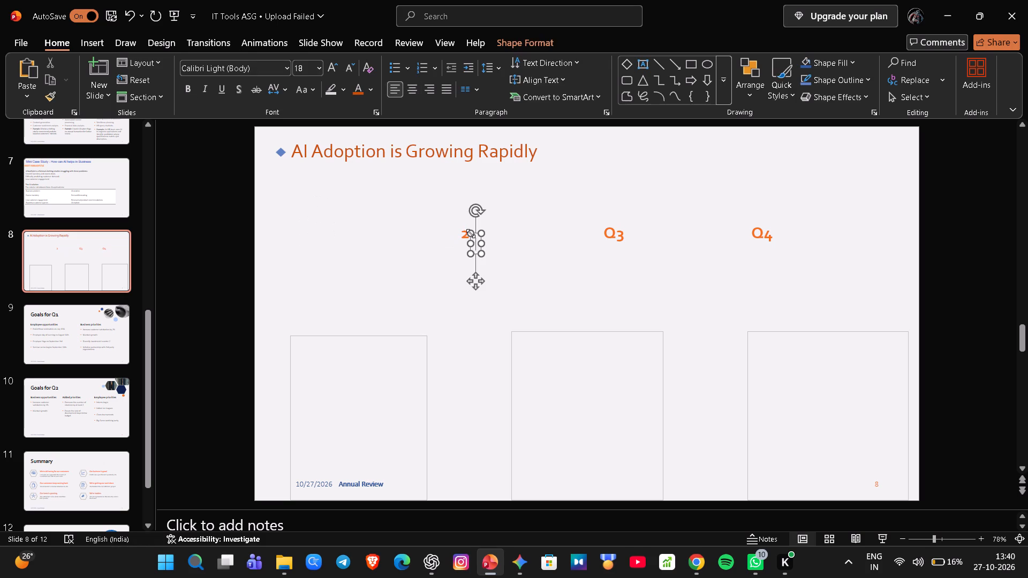
Clear the remaining 2, Q3 and Q4 text from the quarter labels above the cards on slide 8.
{"action": "left_click", "coordinate": [466, 233]}
{"action": "key", "text": "BackSpace"}
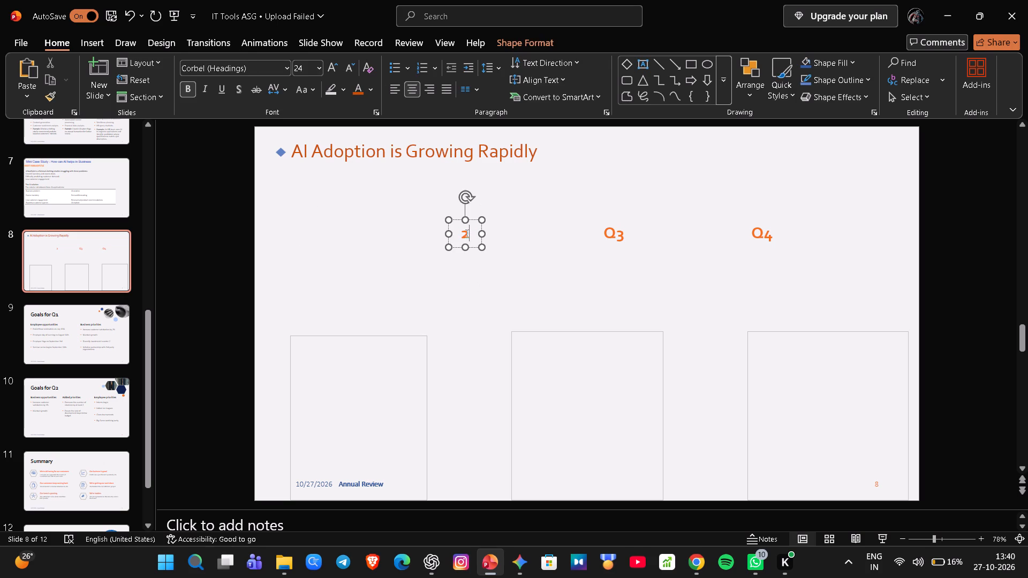
{"action": "left_click", "coordinate": [624, 233]}
{"action": "key", "text": "BackSpace"}
{"action": "key", "text": "BackSpace"}
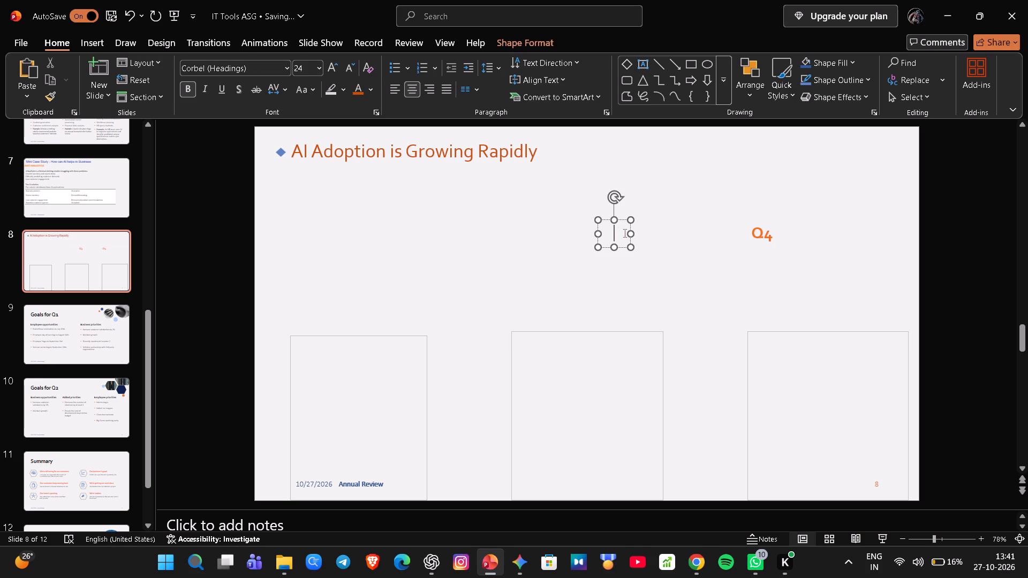
{"action": "left_click", "coordinate": [771, 237]}
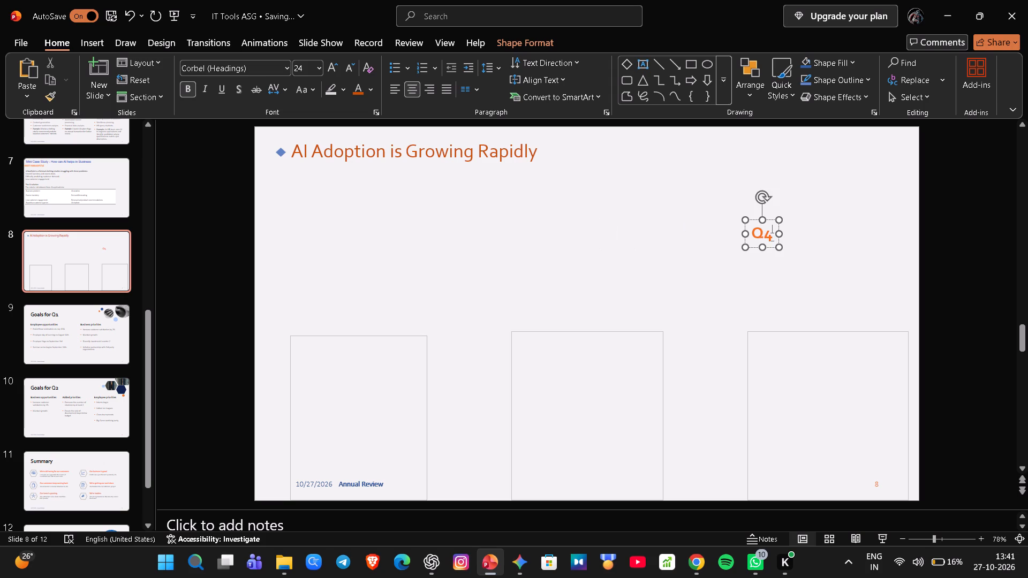
{"action": "key", "text": "BackSpace"}
{"action": "key", "text": "BackSpace"}
Insert the picture "Use of GEN AI in onr function" from Downloads and place it beneath the title at the slide's left edge.
{"action": "left_click", "coordinate": [95, 39]}
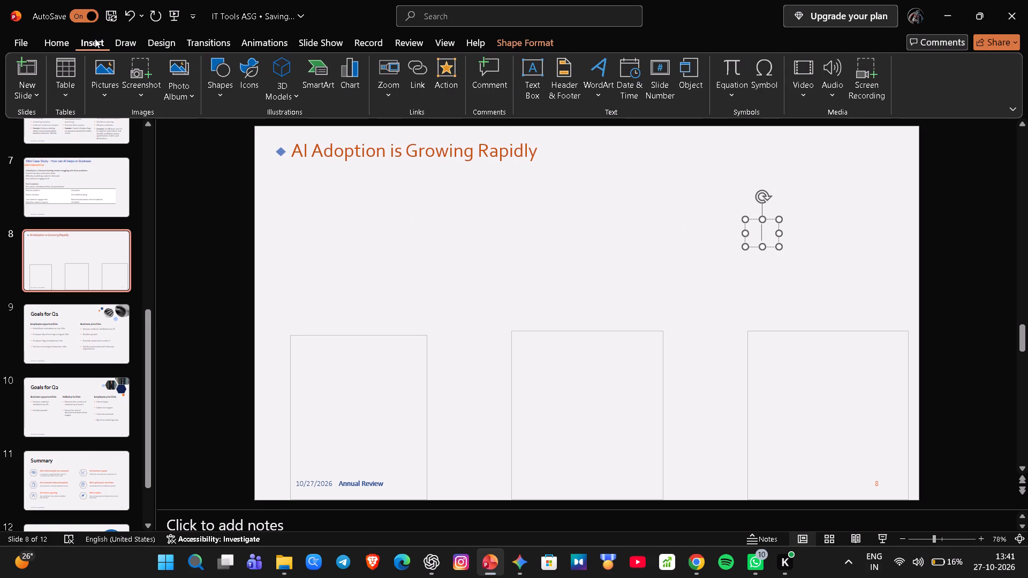
{"action": "left_click", "coordinate": [115, 86]}
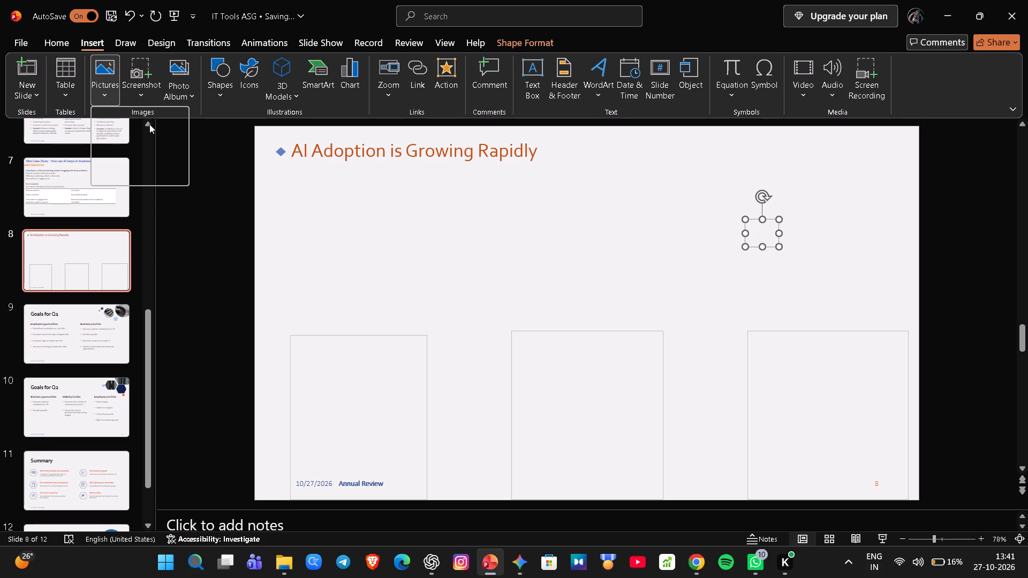
{"action": "left_click", "coordinate": [149, 133]}
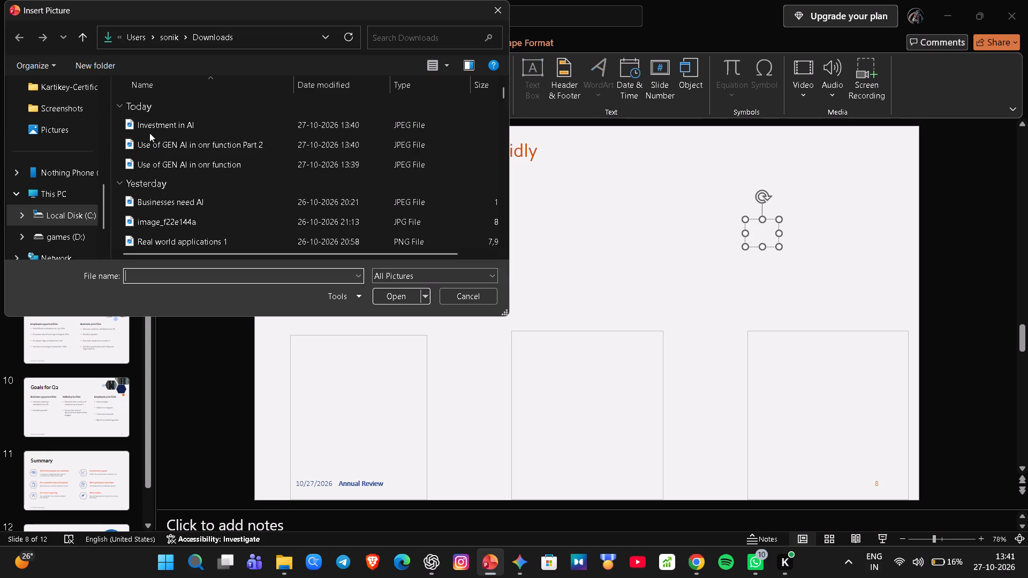
{"action": "double_click", "coordinate": [183, 161]}
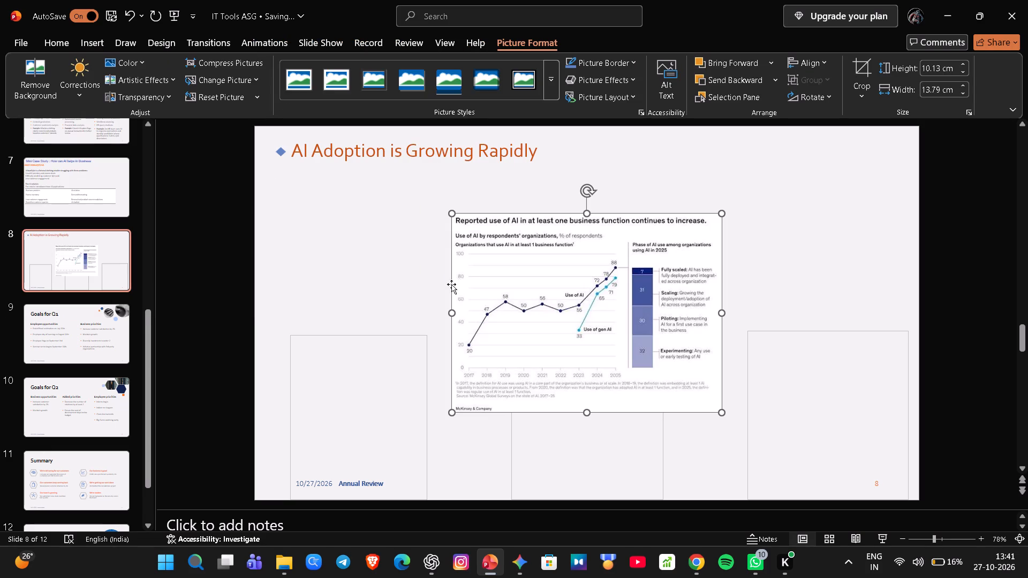
{"action": "left_click_drag", "start_coordinate": [566, 307], "coordinate": [424, 258]}
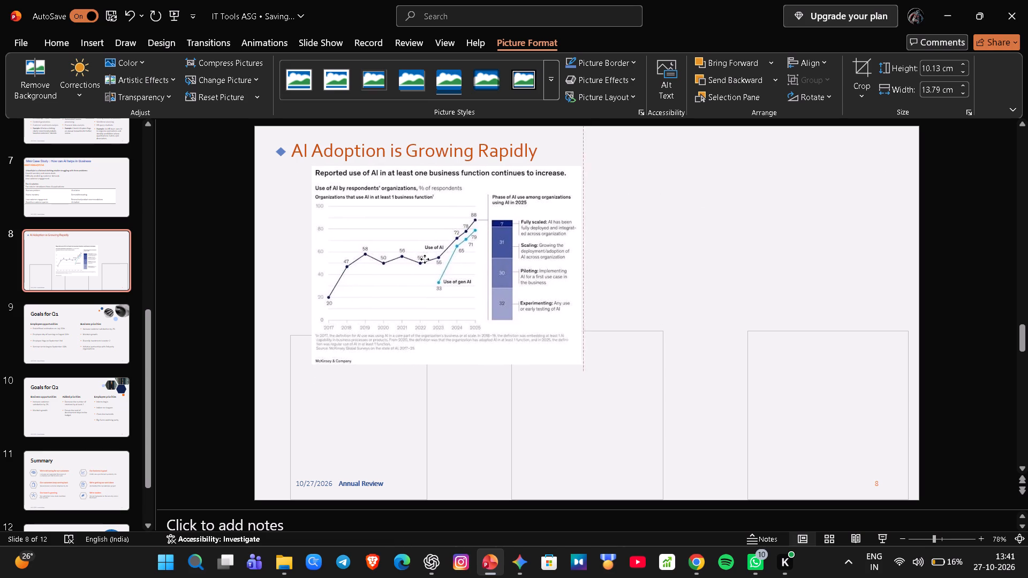
{"action": "left_click_drag", "start_coordinate": [424, 258], "coordinate": [377, 263]}
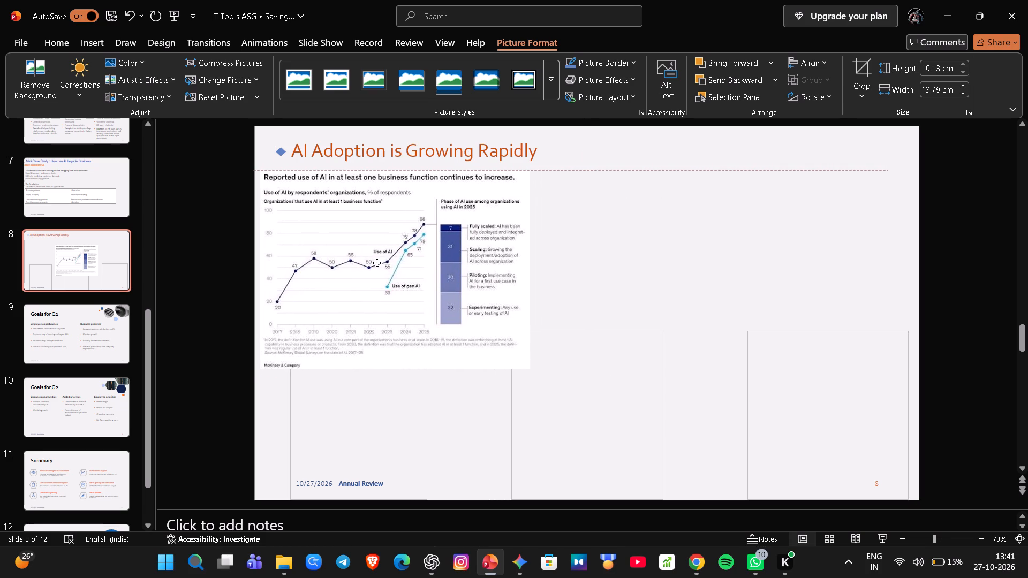
{"action": "left_click_drag", "start_coordinate": [377, 263], "coordinate": [382, 263]}
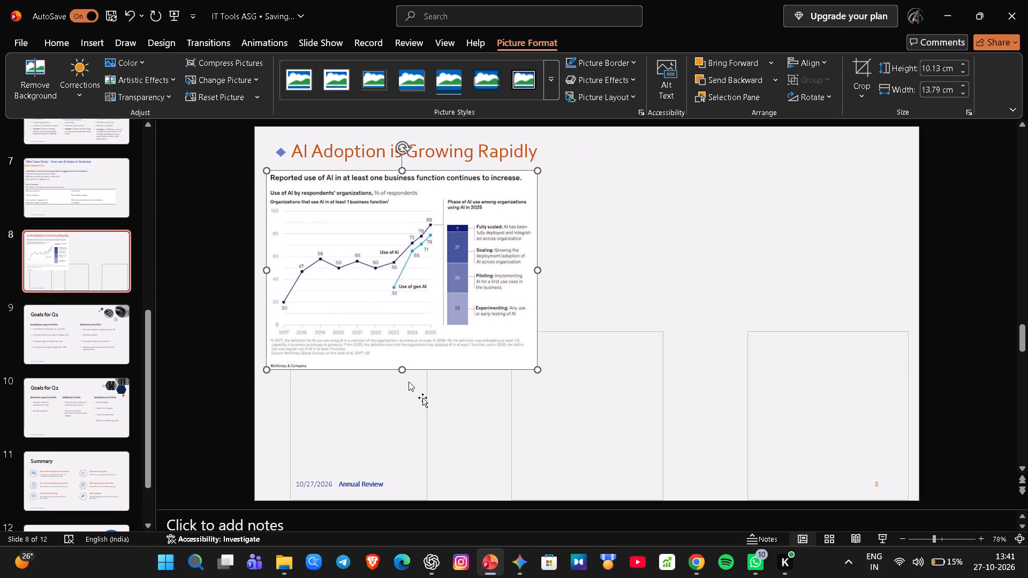
Resize the AI usage chart picture to about 8.6 cm high and 14.5 cm wide.
{"action": "left_click_drag", "start_coordinate": [403, 373], "coordinate": [403, 359]}
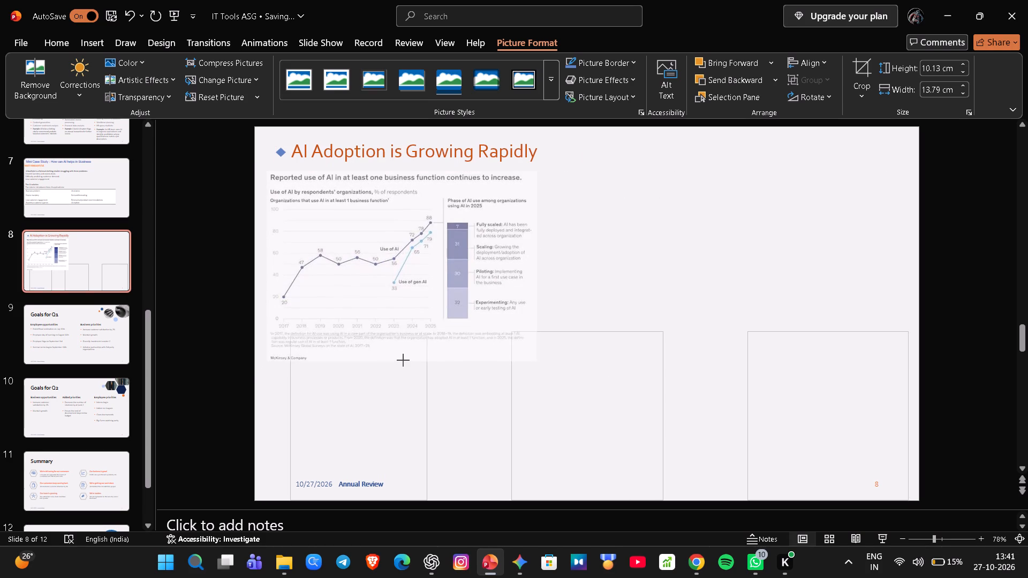
{"action": "left_click_drag", "start_coordinate": [403, 359], "coordinate": [399, 343]}
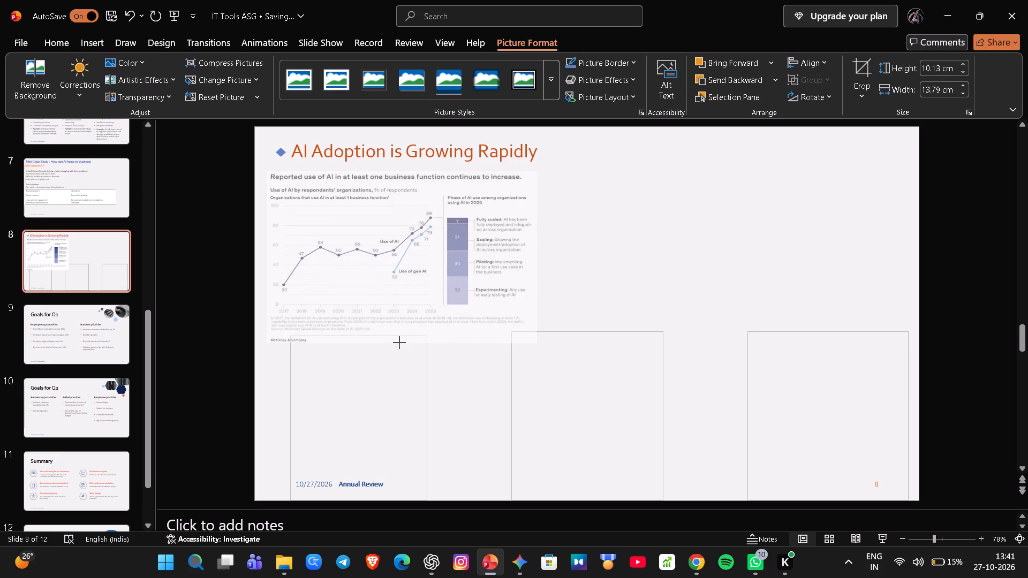
{"action": "left_click_drag", "start_coordinate": [399, 343], "coordinate": [397, 338]}
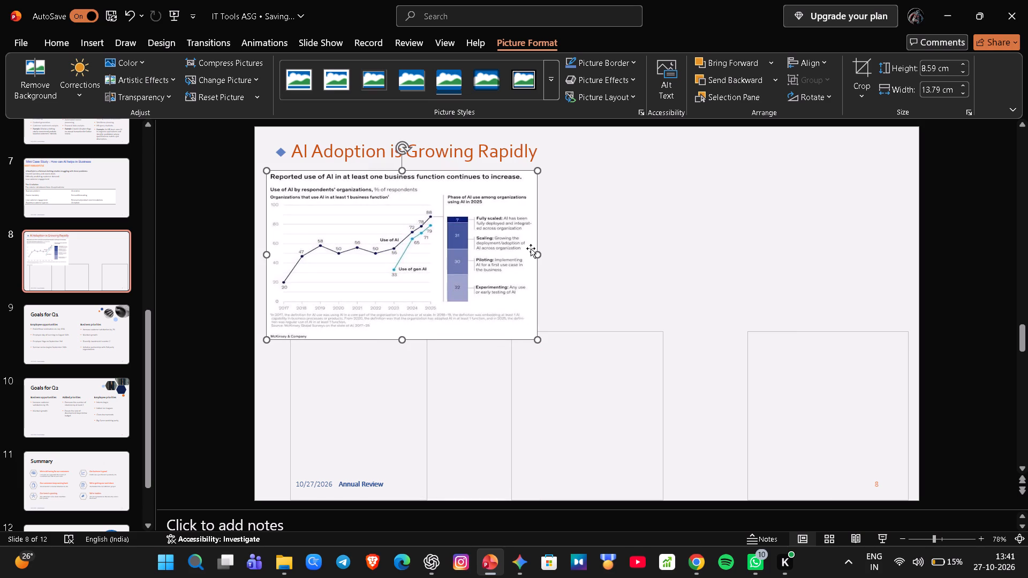
{"action": "left_click_drag", "start_coordinate": [539, 254], "coordinate": [508, 252]}
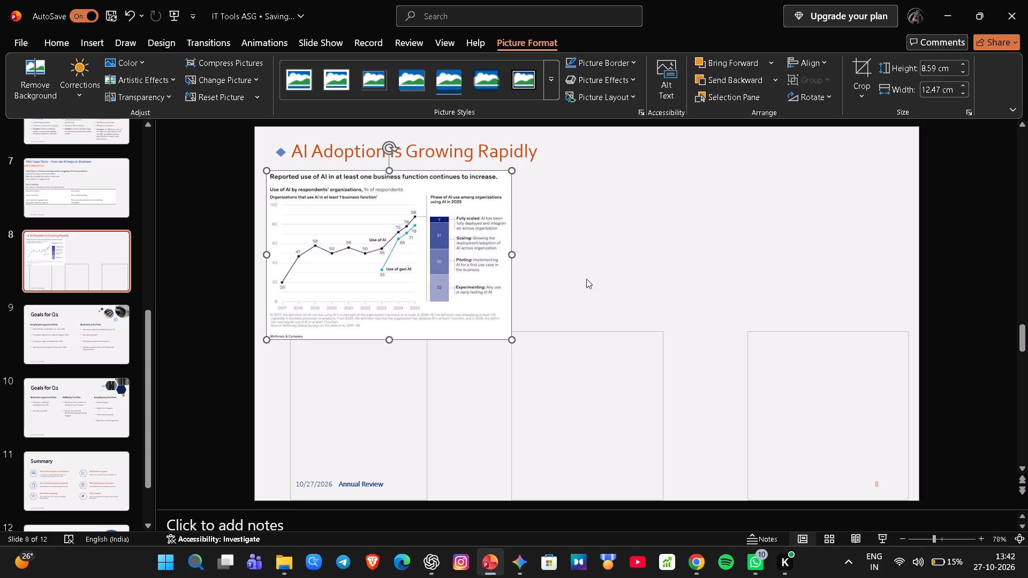
{"action": "left_click_drag", "start_coordinate": [513, 254], "coordinate": [546, 258]}
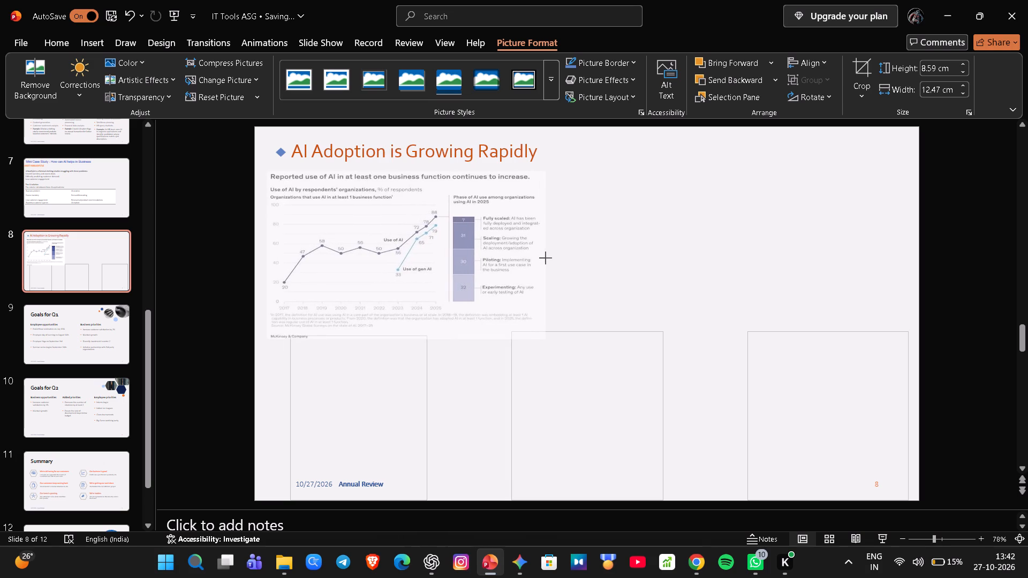
{"action": "left_click_drag", "start_coordinate": [546, 258], "coordinate": [550, 261]}
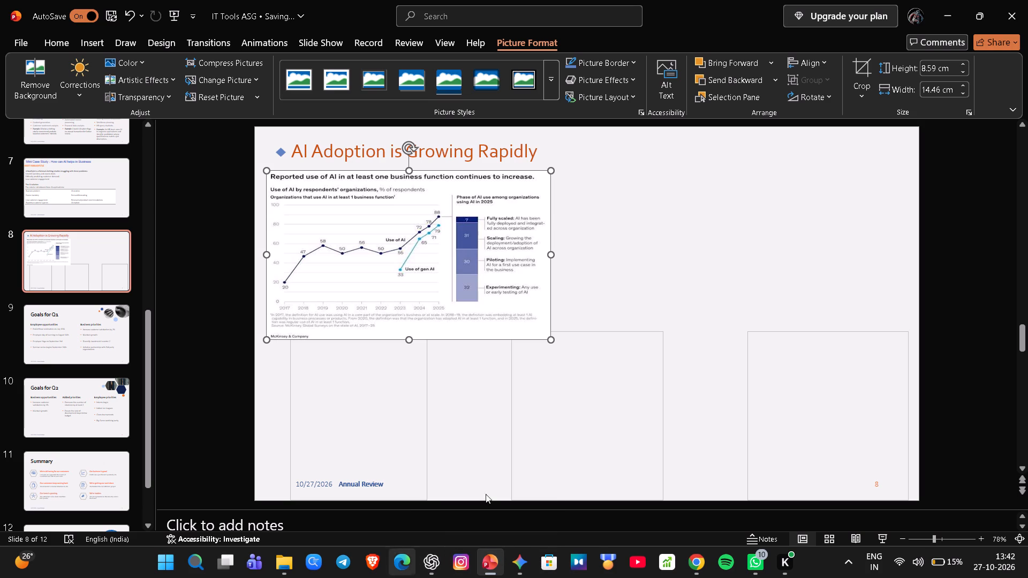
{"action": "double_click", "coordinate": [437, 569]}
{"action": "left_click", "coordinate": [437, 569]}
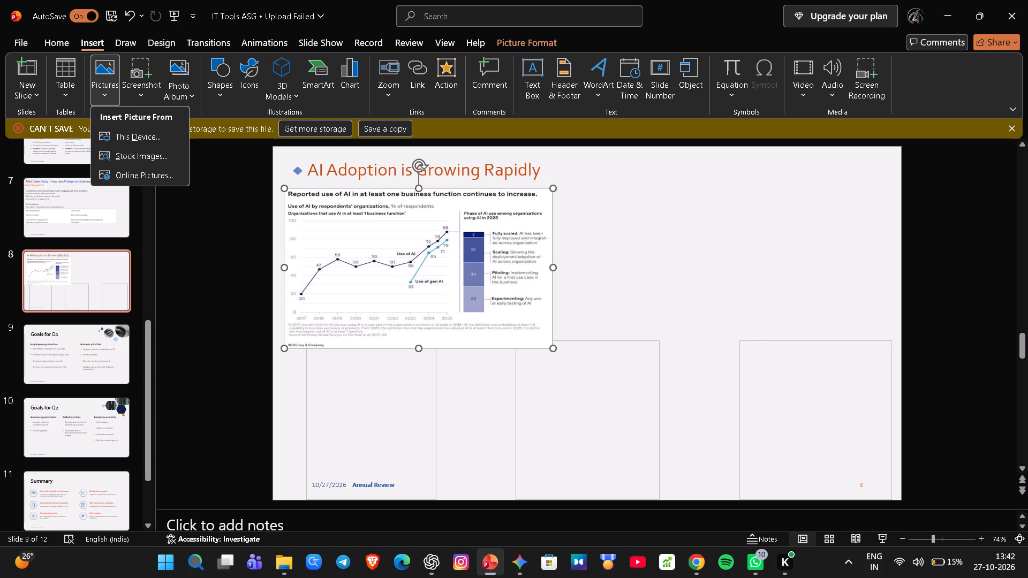
{"action": "left_click", "coordinate": [1010, 128]}
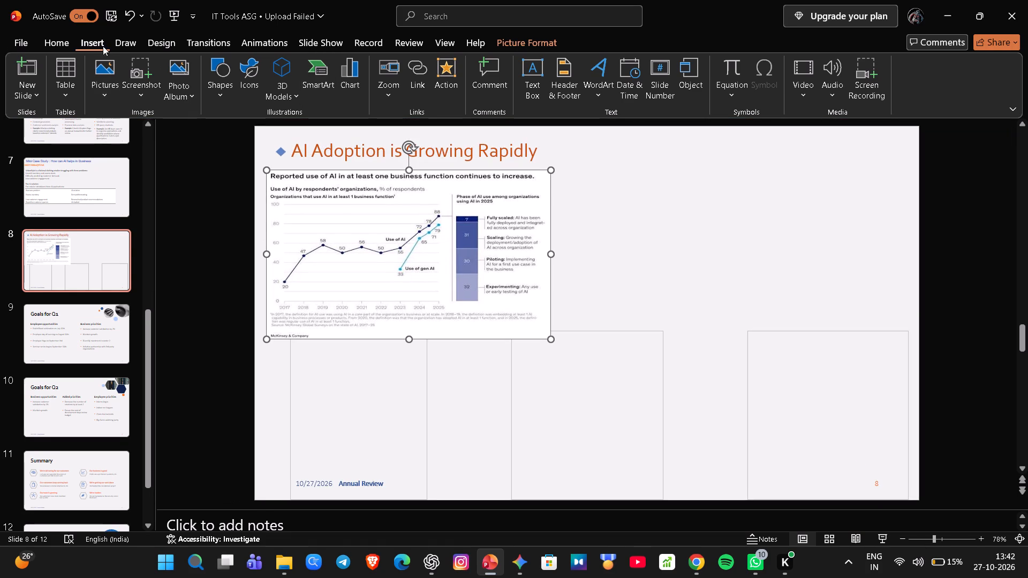
{"action": "left_click", "coordinate": [103, 66]}
{"action": "left_click", "coordinate": [133, 144]}
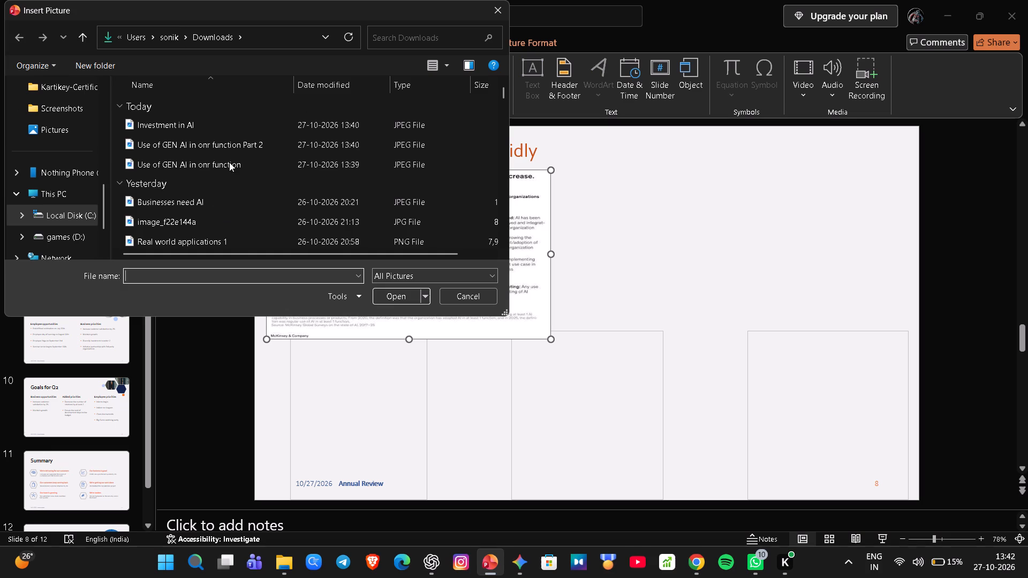
{"action": "double_click", "coordinate": [214, 123]}
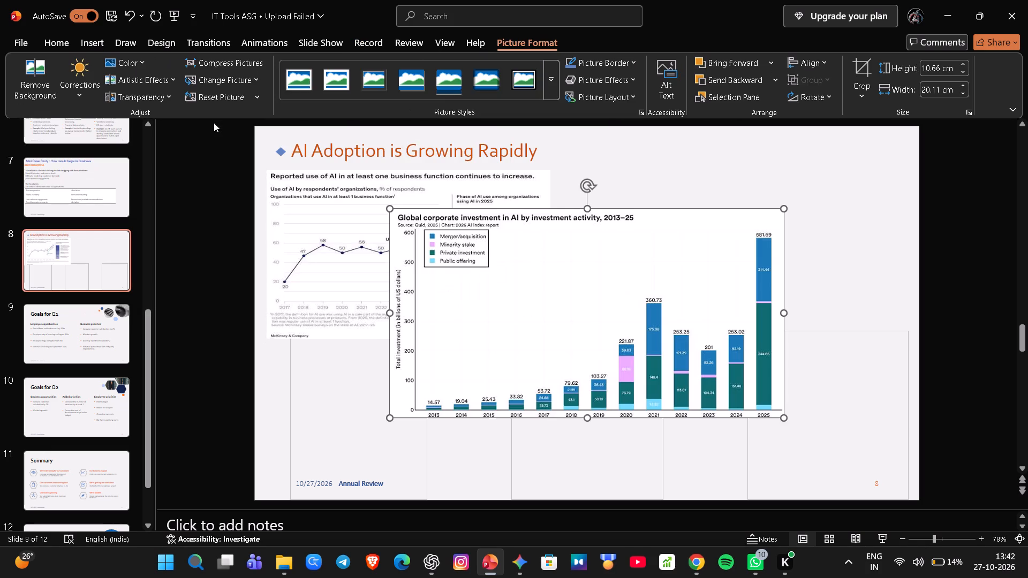
{"action": "left_click_drag", "start_coordinate": [603, 339], "coordinate": [764, 234]}
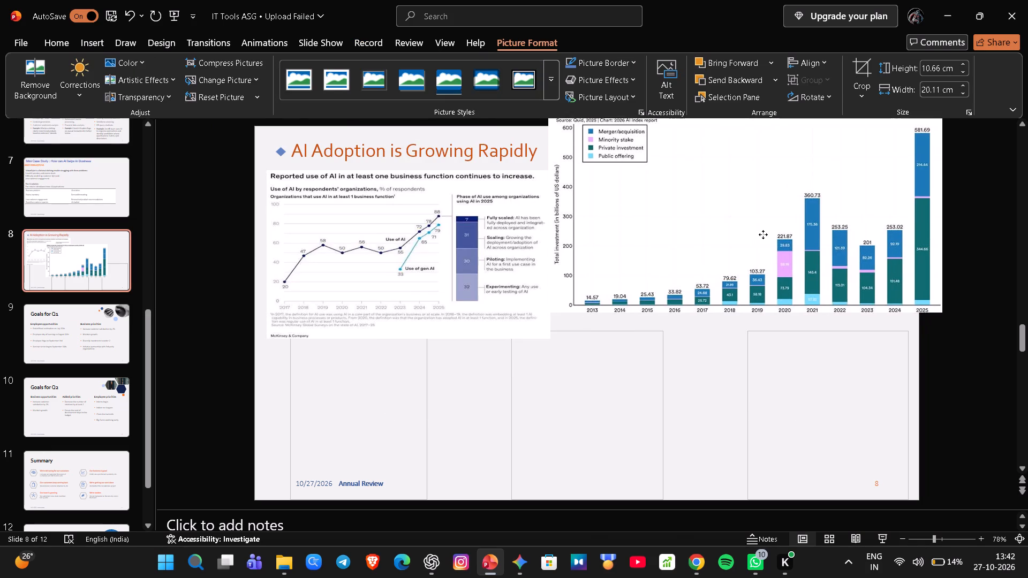
{"action": "left_click_drag", "start_coordinate": [764, 234], "coordinate": [768, 271]}
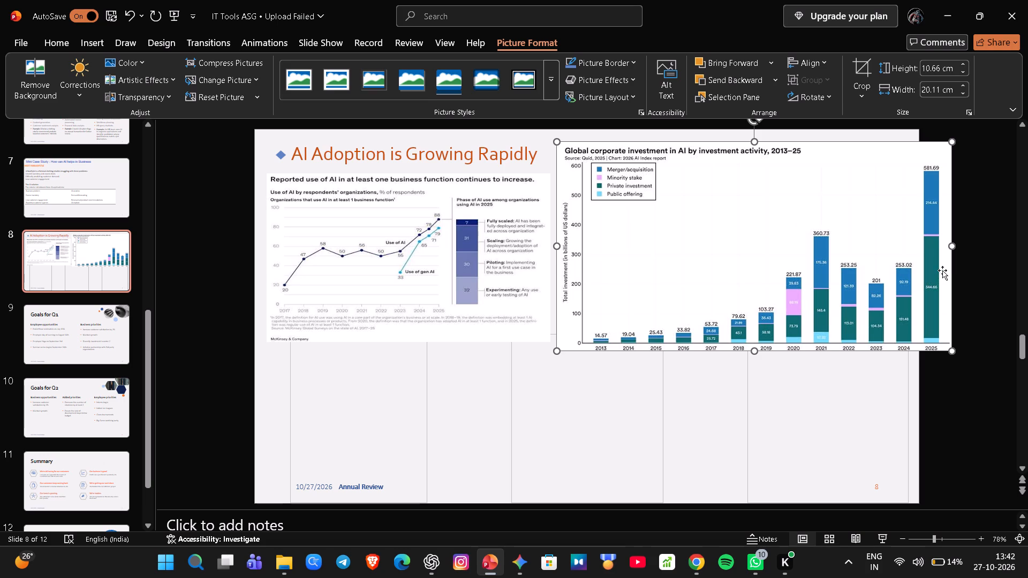
Resize the corporate investment chart to about 9.8 cm high and 17.7 cm wide and move it up into the slide's upper-right corner.
{"action": "left_click_drag", "start_coordinate": [952, 246], "coordinate": [933, 246]}
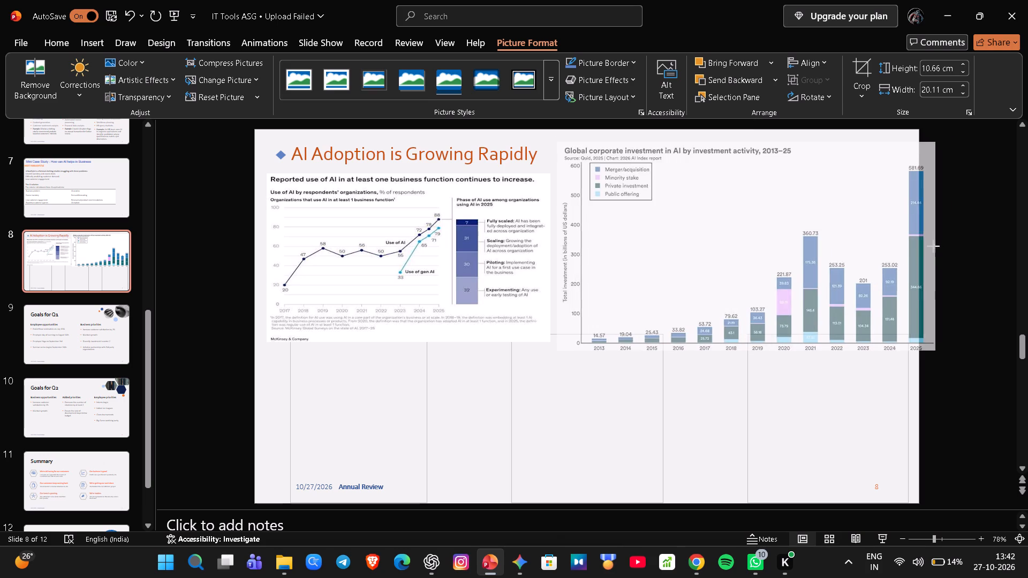
{"action": "left_click_drag", "start_coordinate": [933, 246], "coordinate": [904, 251]}
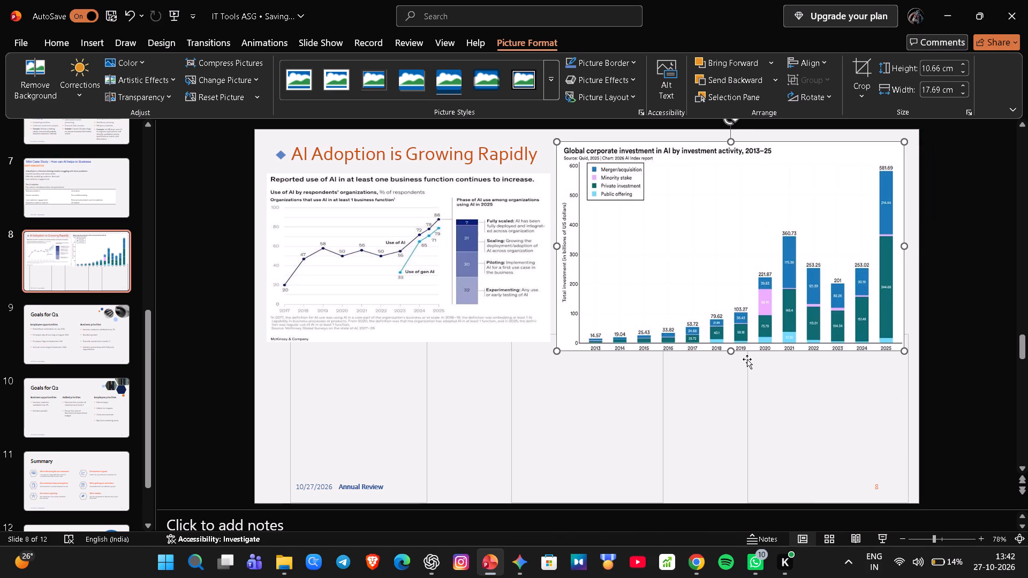
{"action": "left_click_drag", "start_coordinate": [732, 353], "coordinate": [731, 342]}
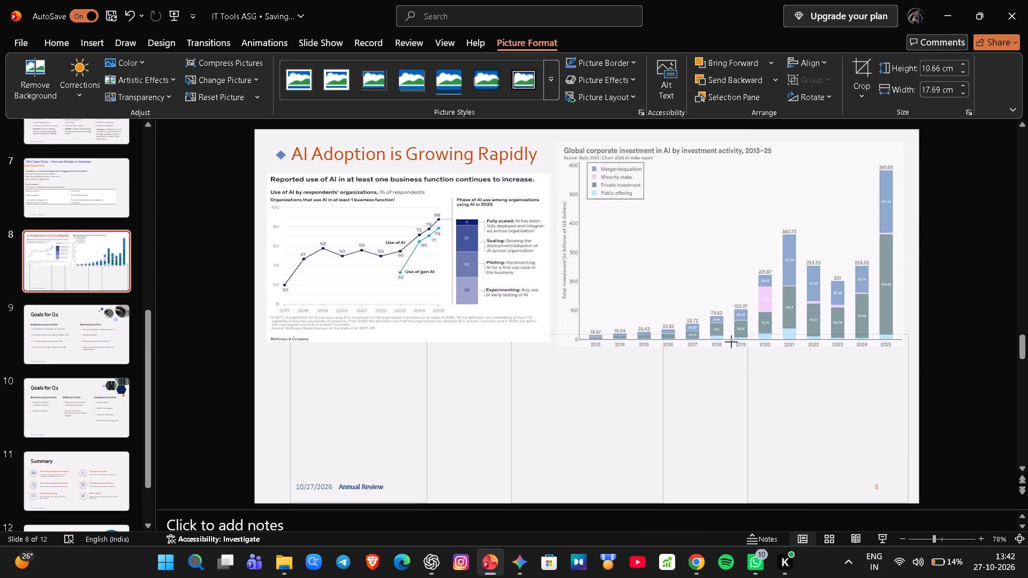
{"action": "left_click_drag", "start_coordinate": [731, 342], "coordinate": [730, 345]}
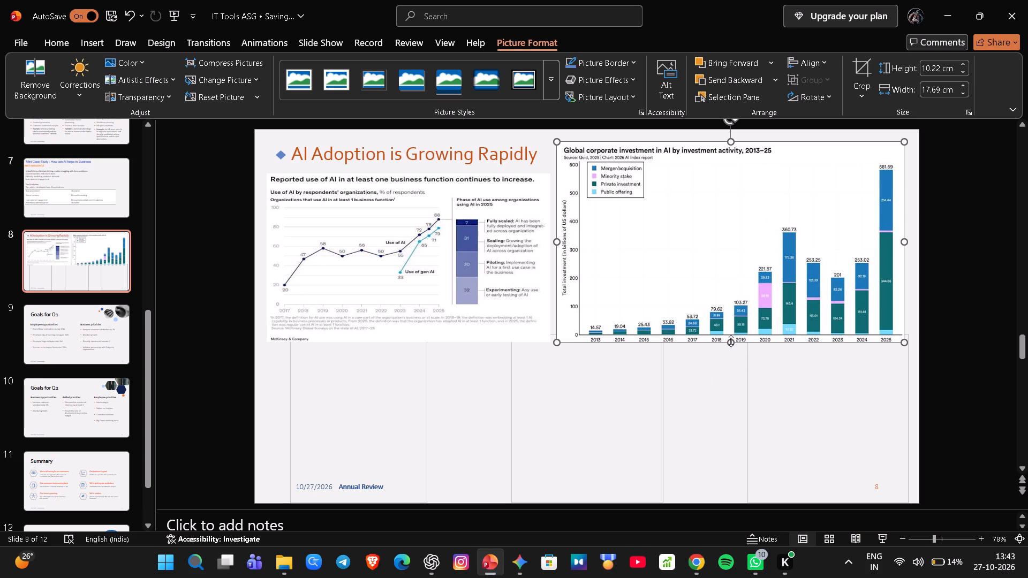
{"action": "left_click_drag", "start_coordinate": [731, 341], "coordinate": [734, 333]}
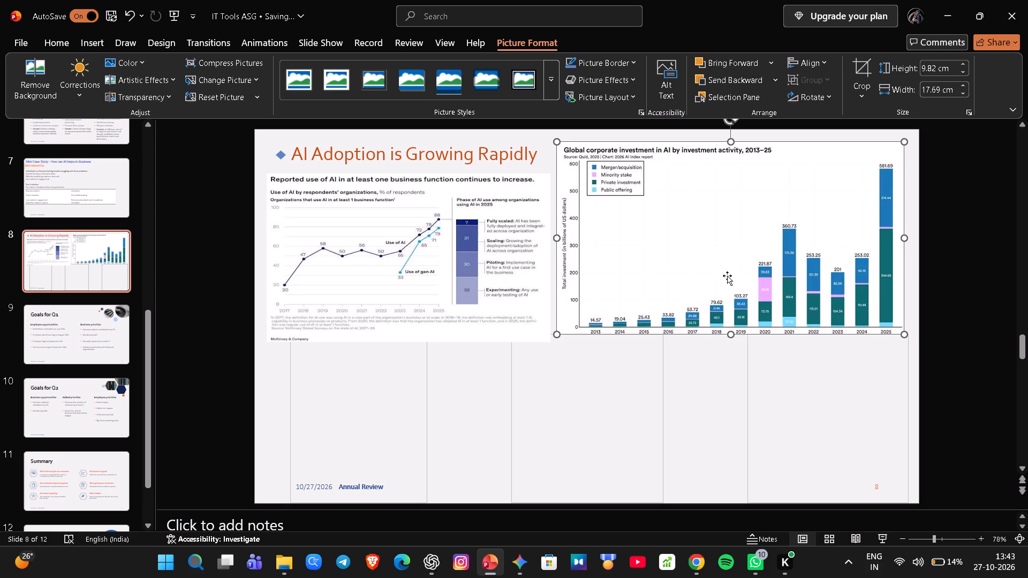
{"action": "left_click_drag", "start_coordinate": [719, 233], "coordinate": [719, 223]}
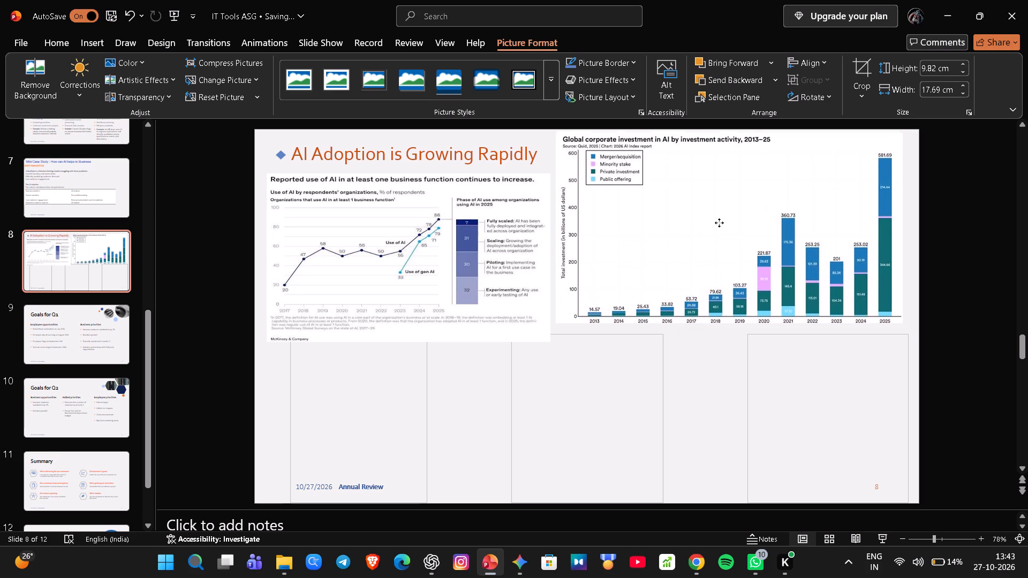
{"action": "left_click_drag", "start_coordinate": [719, 223], "coordinate": [720, 225]}
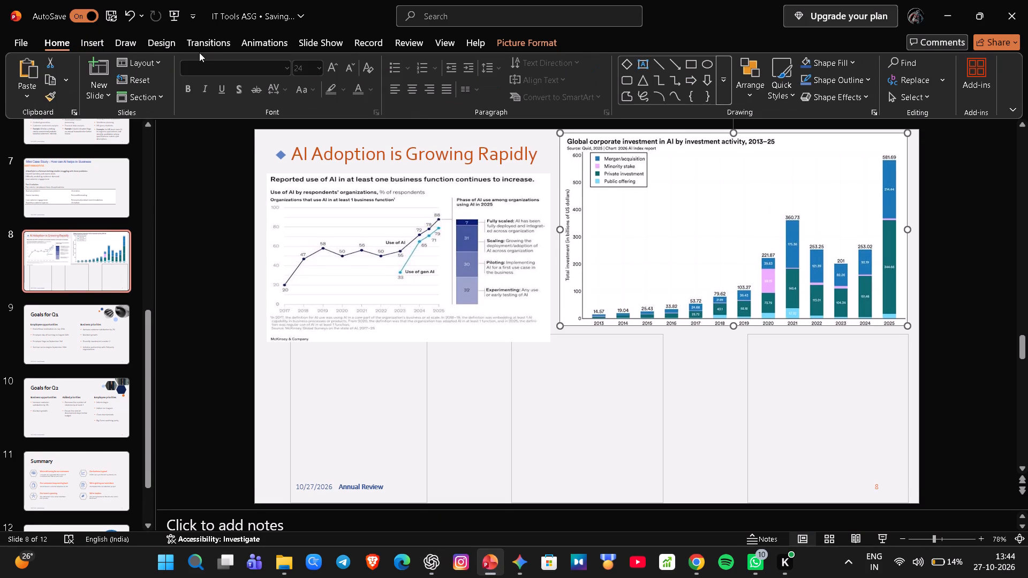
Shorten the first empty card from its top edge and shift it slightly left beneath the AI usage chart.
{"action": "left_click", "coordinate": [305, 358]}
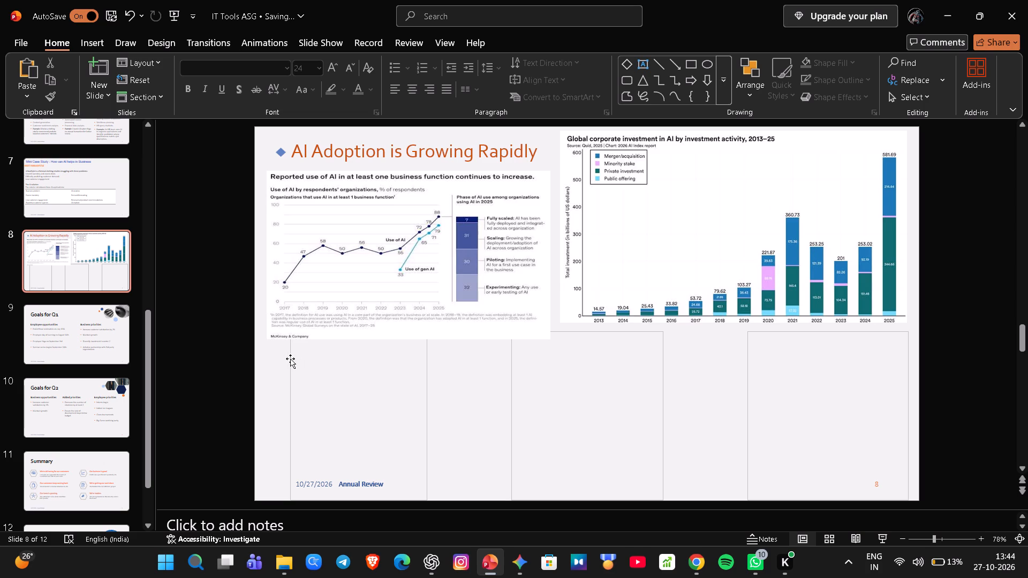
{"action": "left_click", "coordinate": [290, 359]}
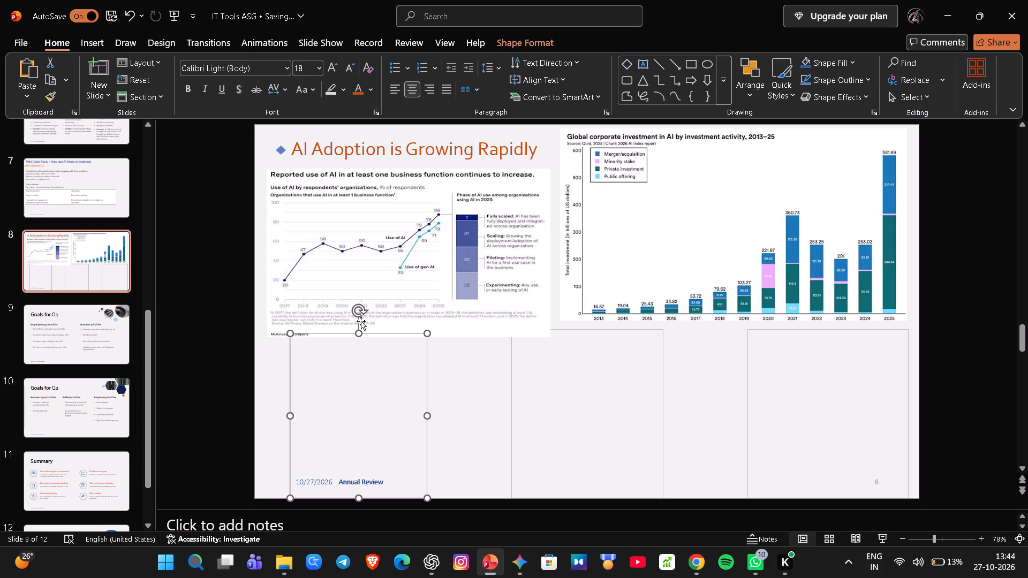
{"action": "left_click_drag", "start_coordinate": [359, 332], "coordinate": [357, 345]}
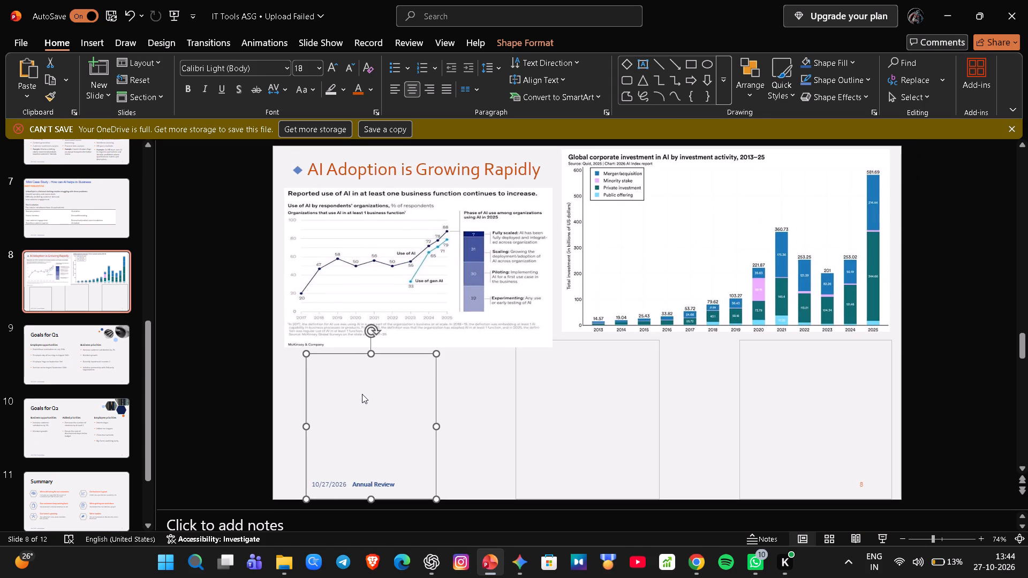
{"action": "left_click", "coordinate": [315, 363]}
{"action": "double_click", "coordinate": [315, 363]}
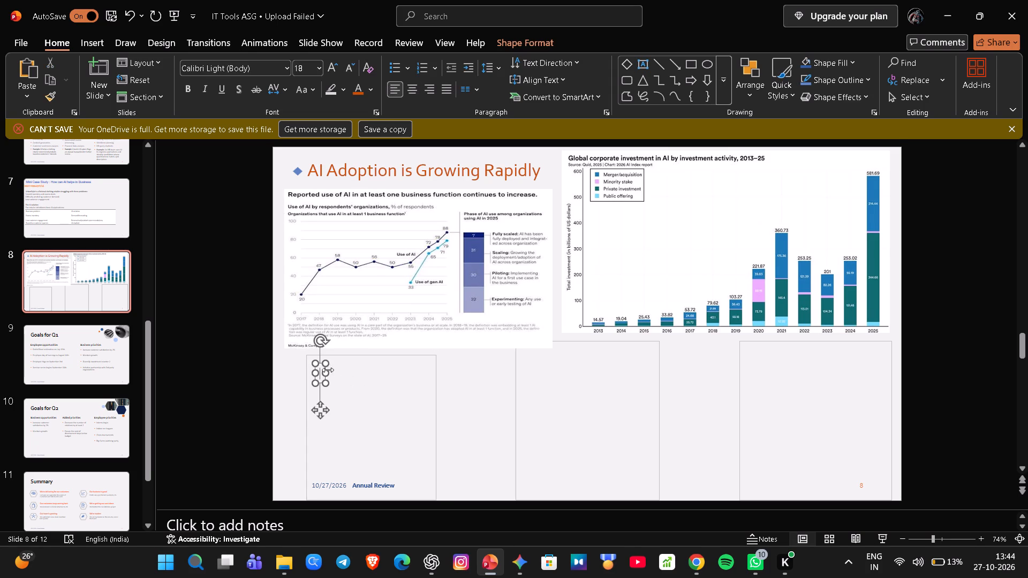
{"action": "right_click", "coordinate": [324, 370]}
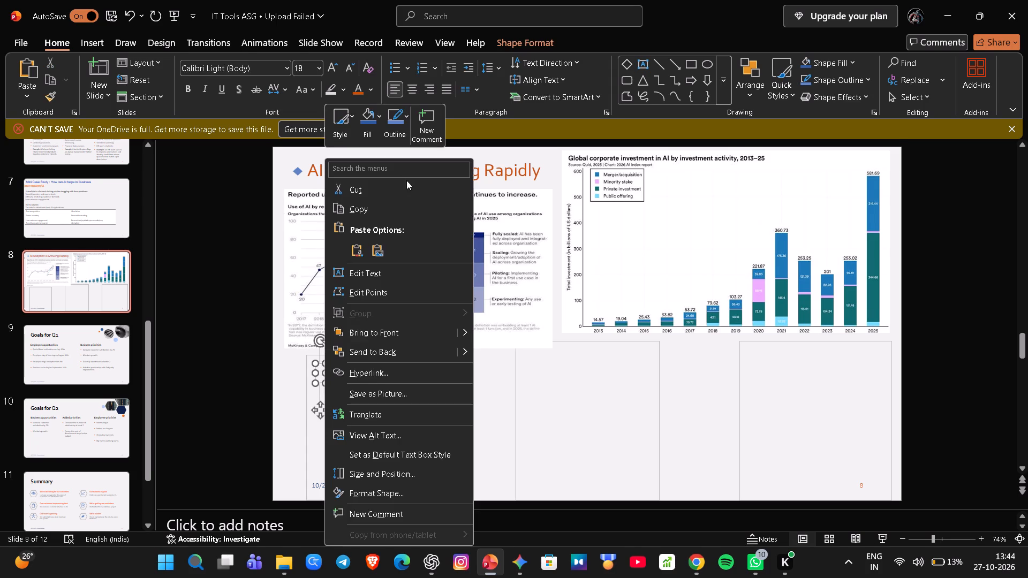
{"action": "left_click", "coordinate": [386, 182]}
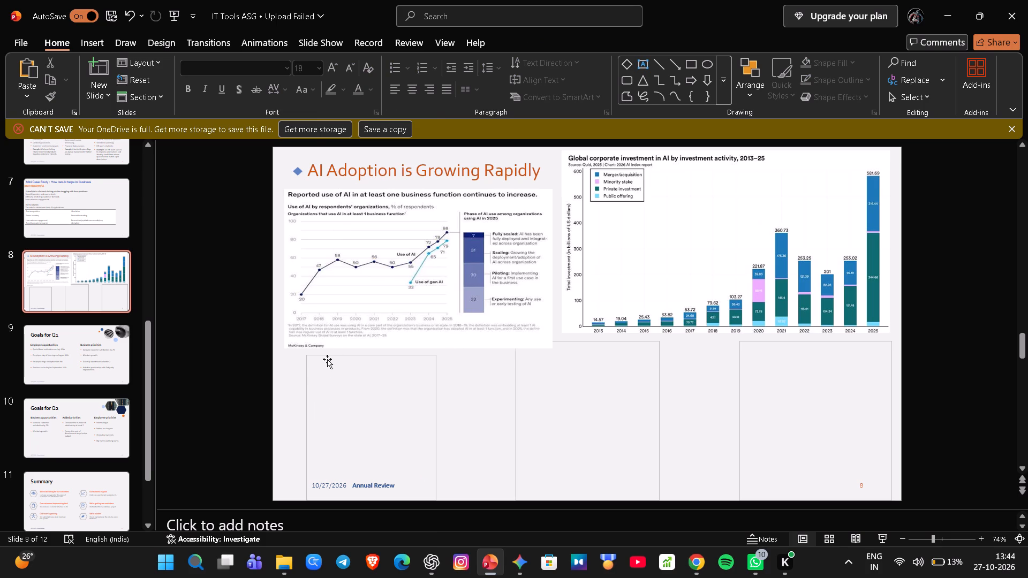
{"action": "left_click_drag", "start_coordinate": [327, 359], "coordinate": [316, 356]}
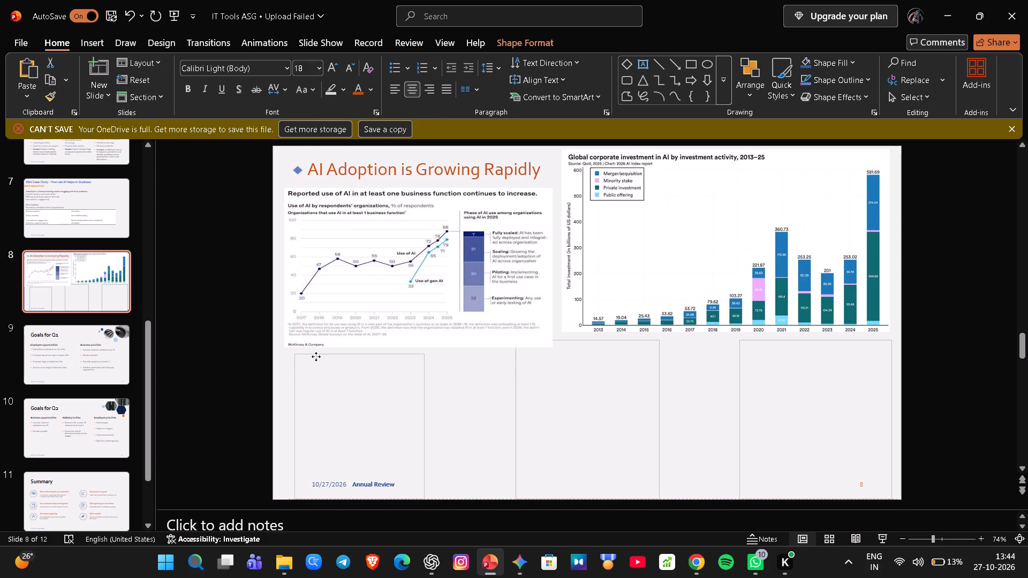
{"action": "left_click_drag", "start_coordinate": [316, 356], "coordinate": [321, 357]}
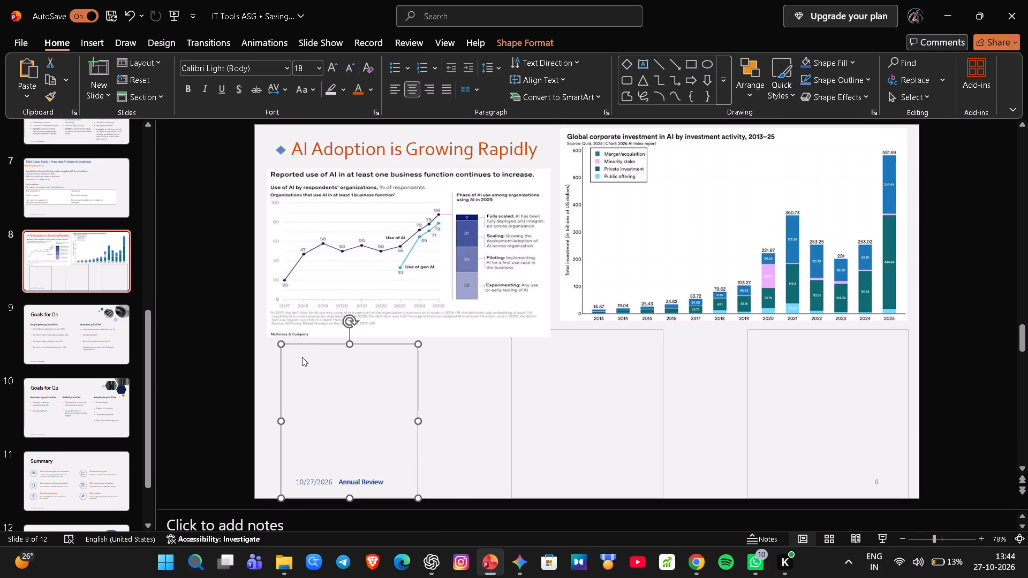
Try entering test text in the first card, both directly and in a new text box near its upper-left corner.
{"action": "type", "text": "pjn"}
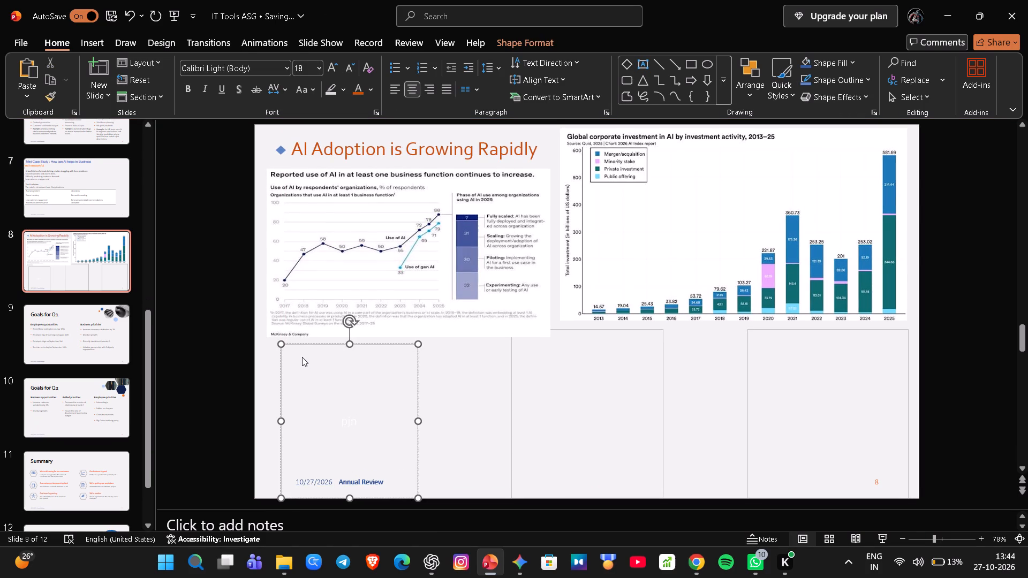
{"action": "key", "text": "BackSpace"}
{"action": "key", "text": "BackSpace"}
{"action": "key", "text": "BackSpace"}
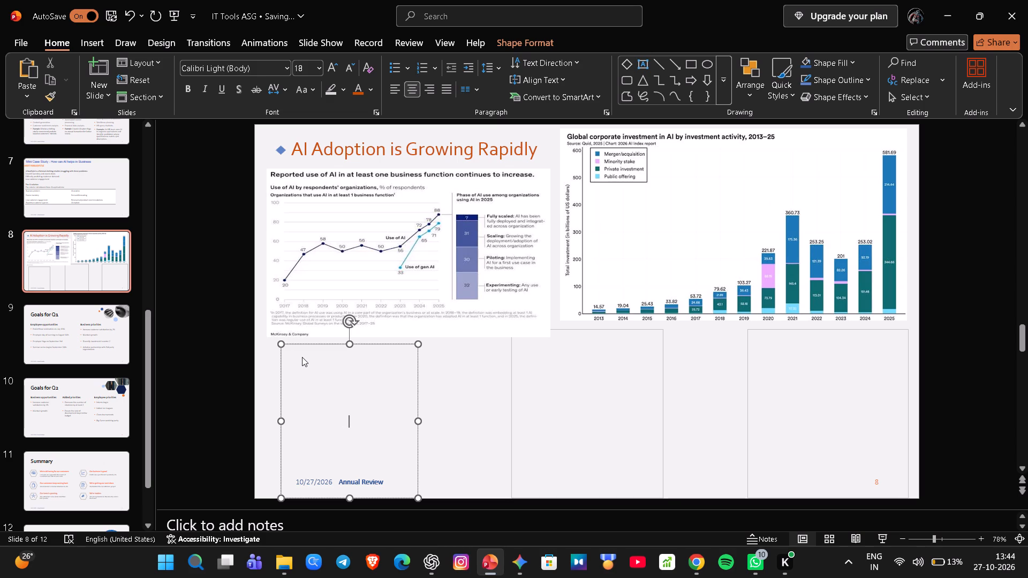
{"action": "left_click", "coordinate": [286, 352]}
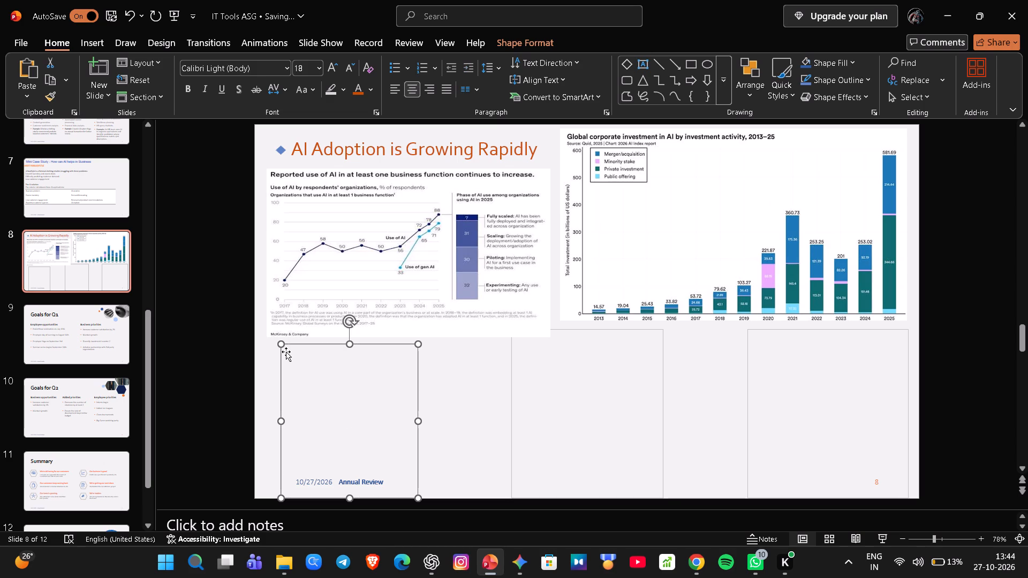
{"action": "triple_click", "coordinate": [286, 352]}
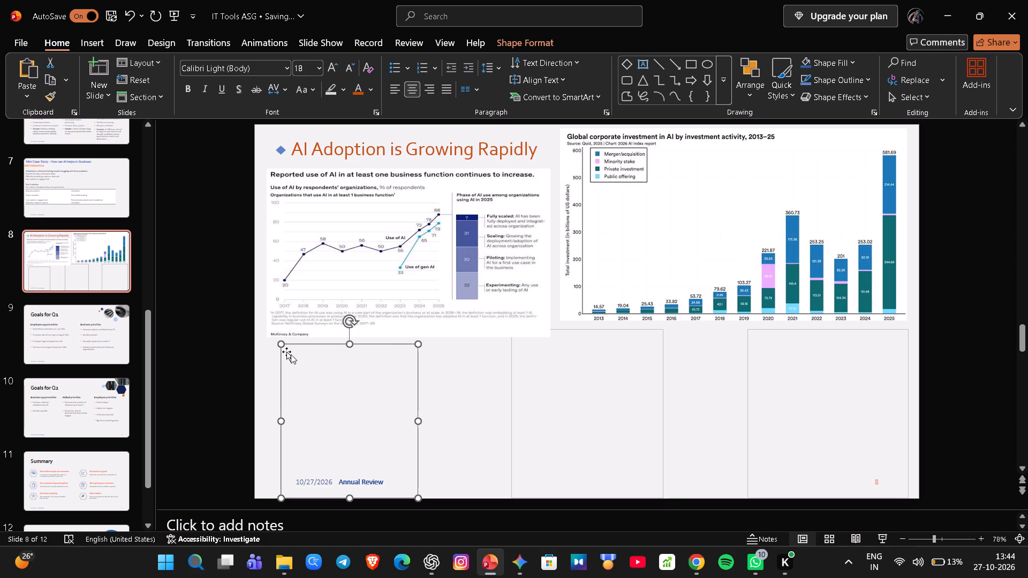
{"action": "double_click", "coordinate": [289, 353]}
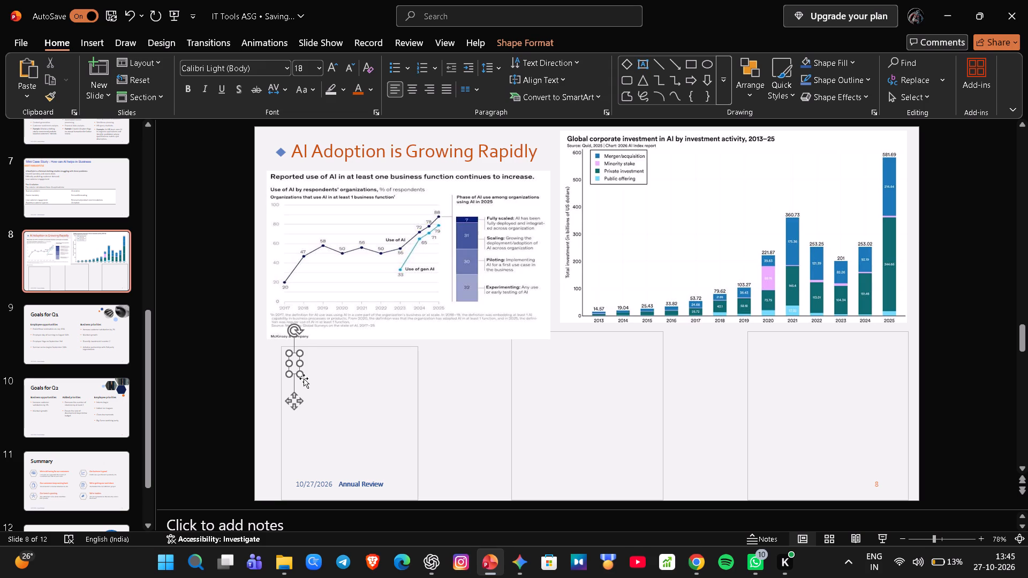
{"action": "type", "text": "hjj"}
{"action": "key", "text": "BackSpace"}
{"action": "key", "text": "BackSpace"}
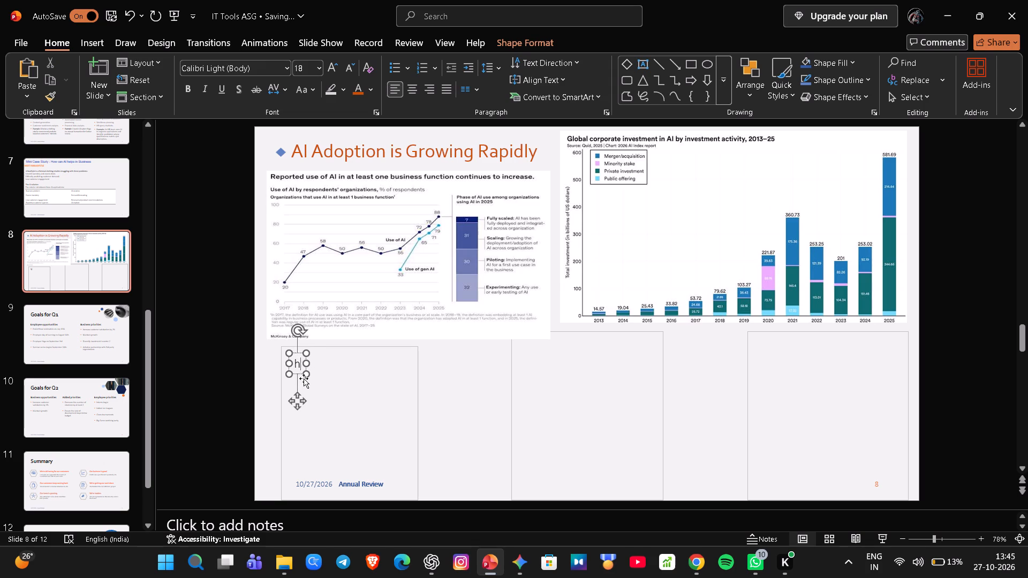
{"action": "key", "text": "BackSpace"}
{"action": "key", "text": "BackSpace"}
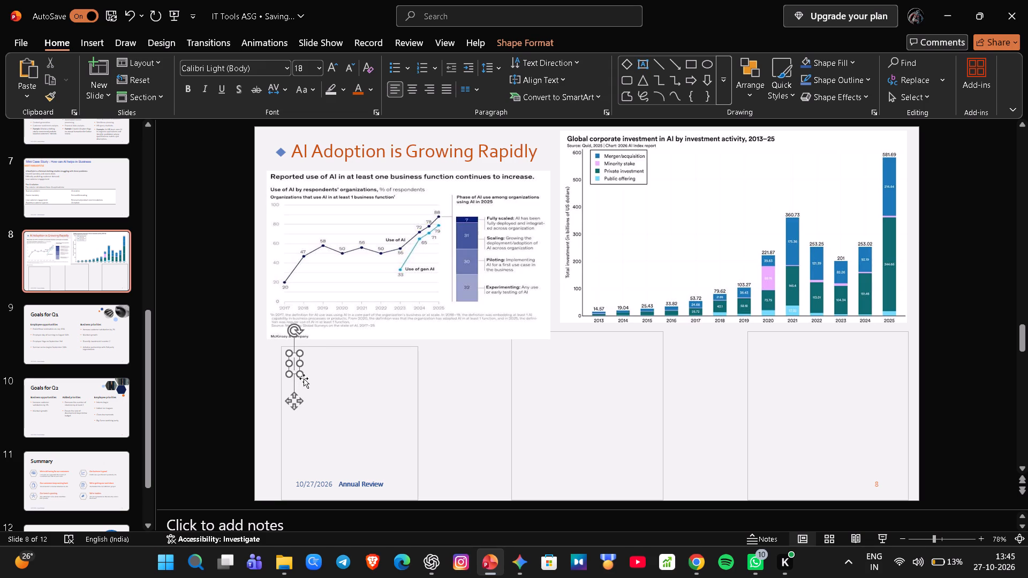
Cut the three empty card rectangles from the area below the two charts.
{"action": "right_click", "coordinate": [416, 385]}
{"action": "left_click", "coordinate": [459, 197]}
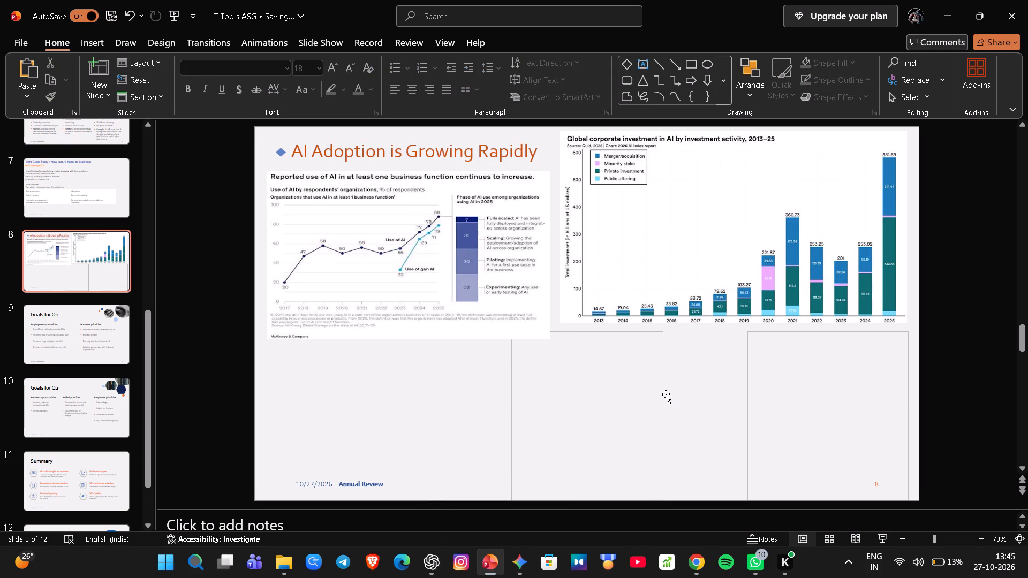
{"action": "right_click", "coordinate": [666, 393]}
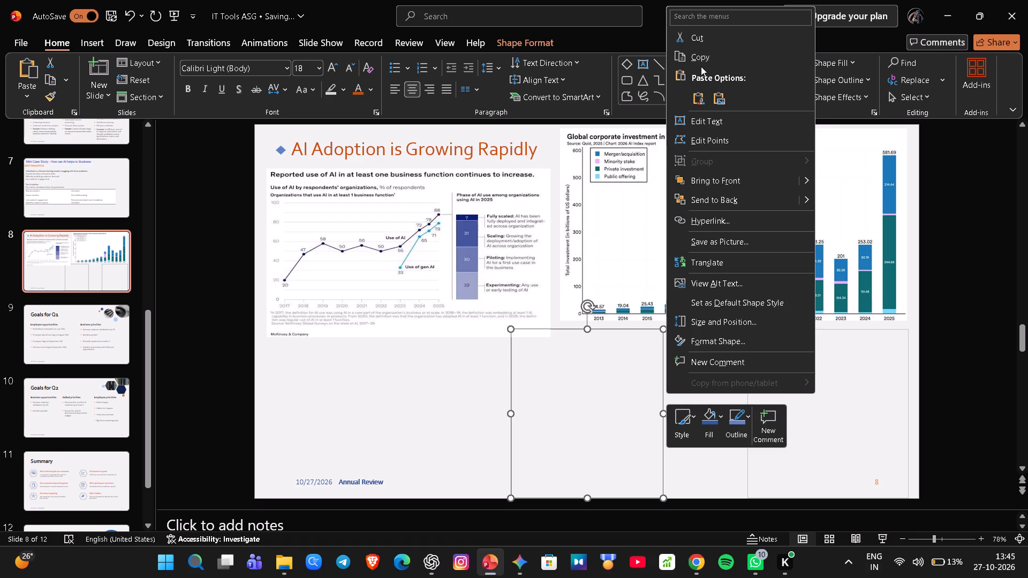
{"action": "left_click", "coordinate": [701, 42]}
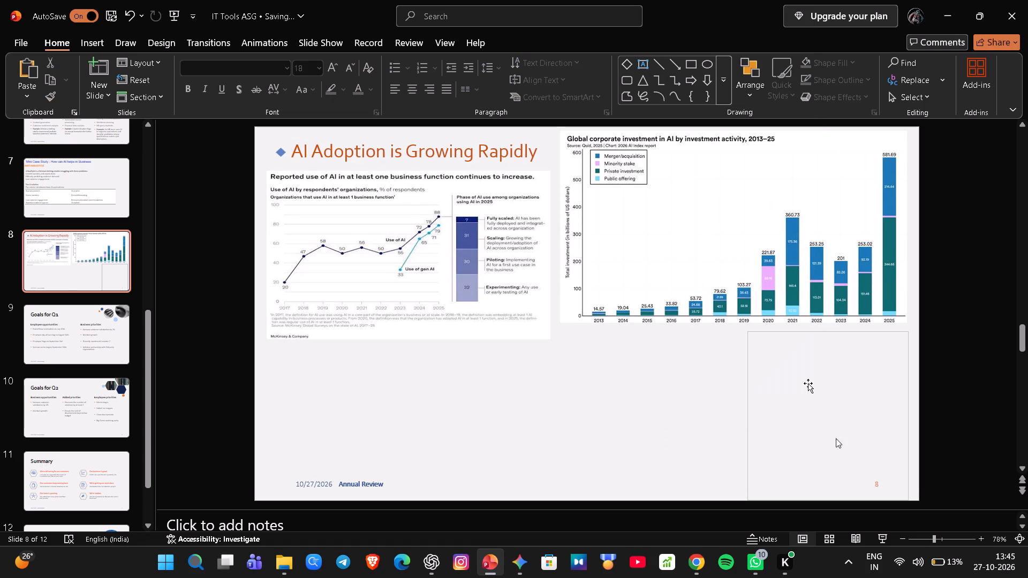
{"action": "right_click", "coordinate": [749, 398]}
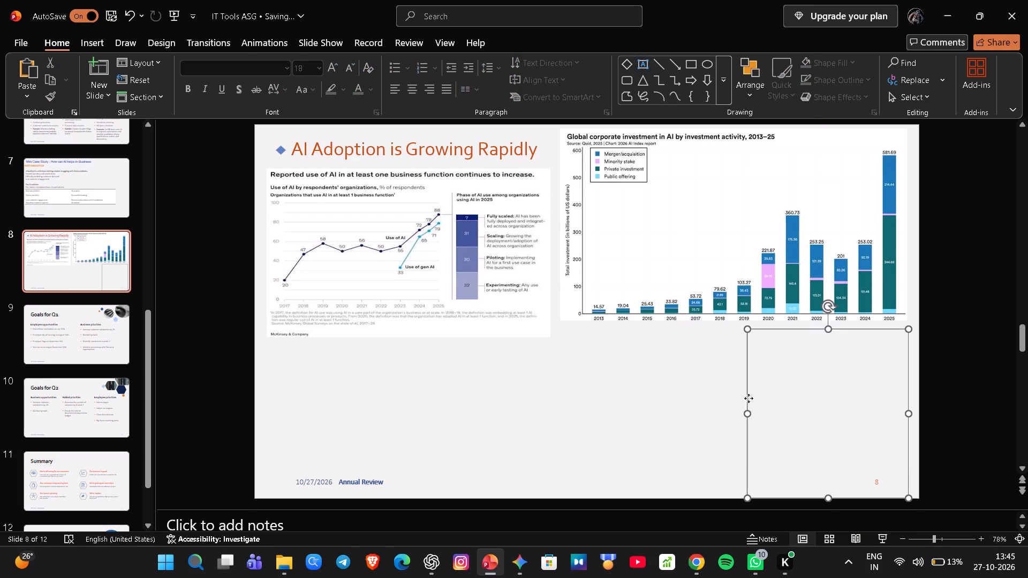
{"action": "left_click", "coordinate": [782, 47]}
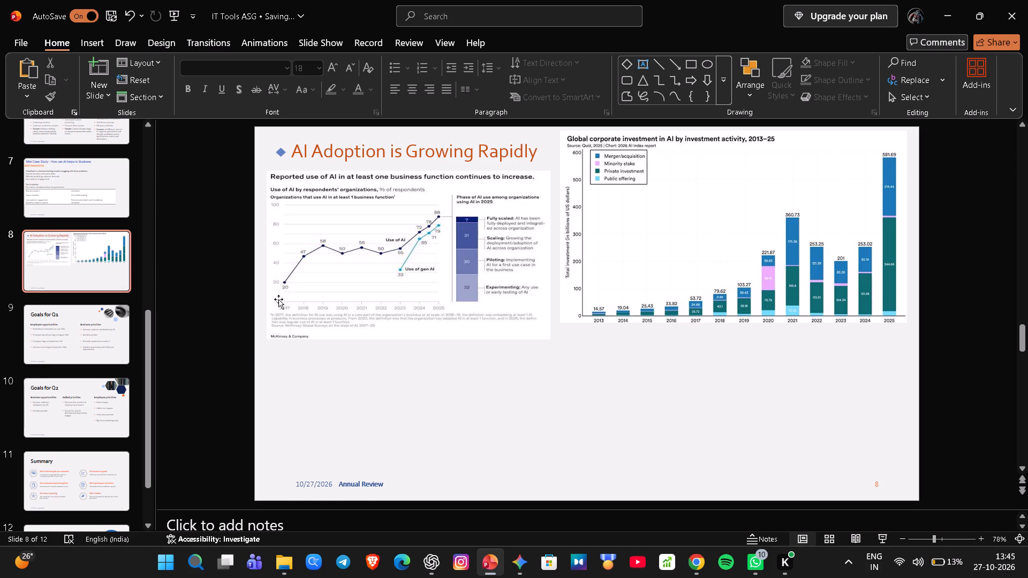
Add an empty text box directly beneath the AI usage chart, aligned with its left edge and stretched to nearly the chart's width.
{"action": "double_click", "coordinate": [281, 361]}
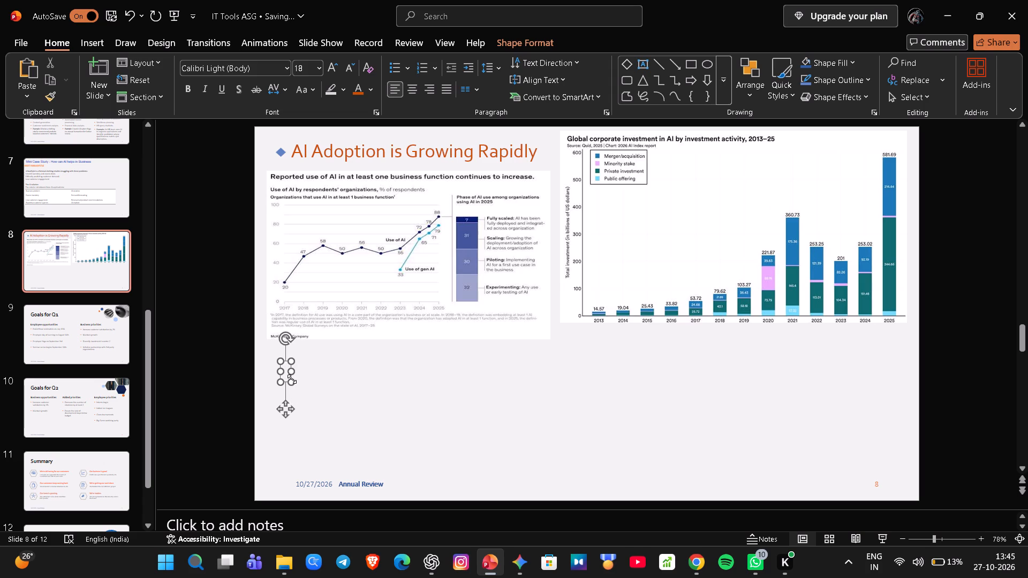
{"action": "left_click_drag", "start_coordinate": [292, 379], "coordinate": [354, 375]}
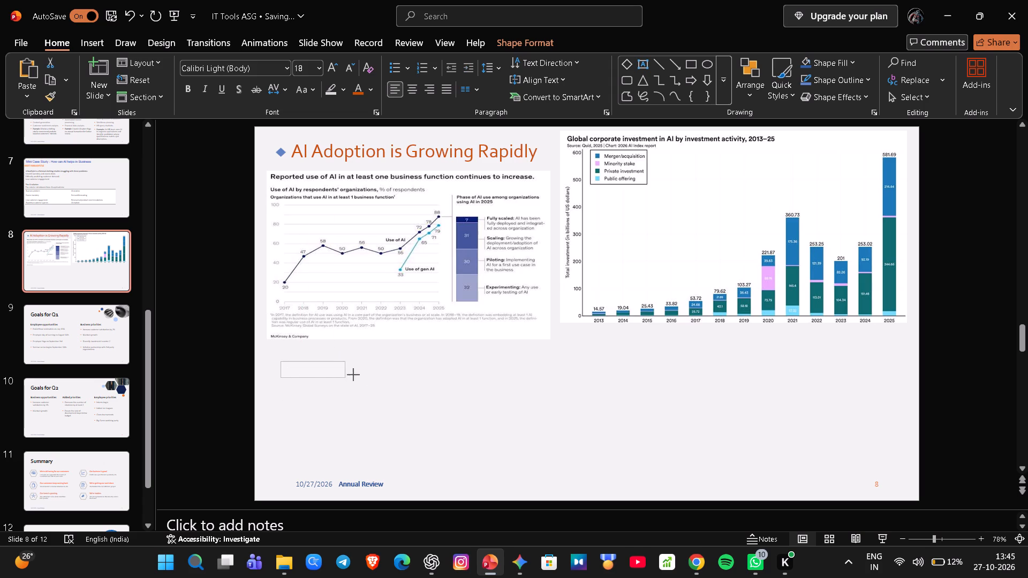
{"action": "left_click_drag", "start_coordinate": [354, 375], "coordinate": [414, 375]}
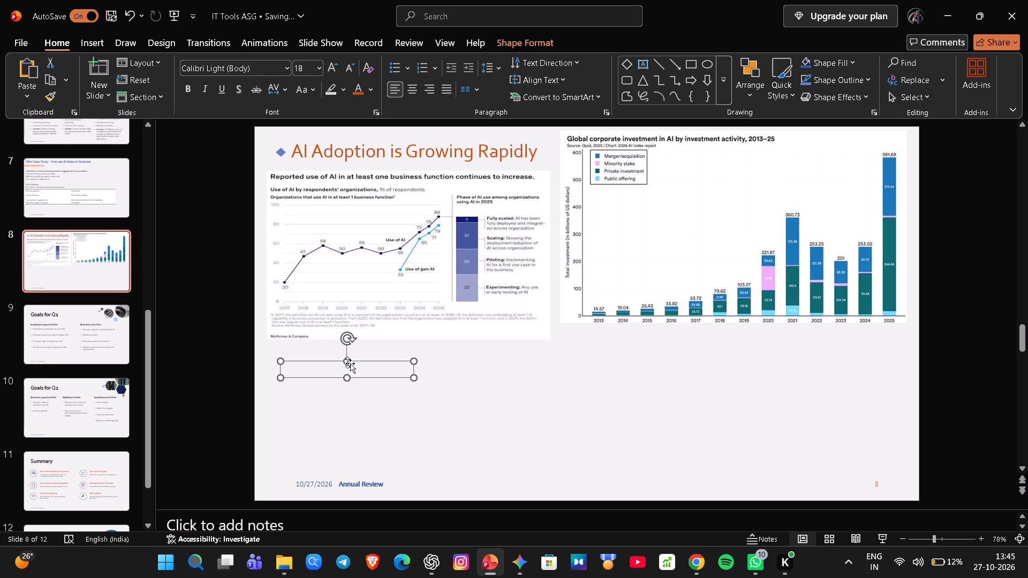
{"action": "left_click_drag", "start_coordinate": [341, 362], "coordinate": [328, 349]}
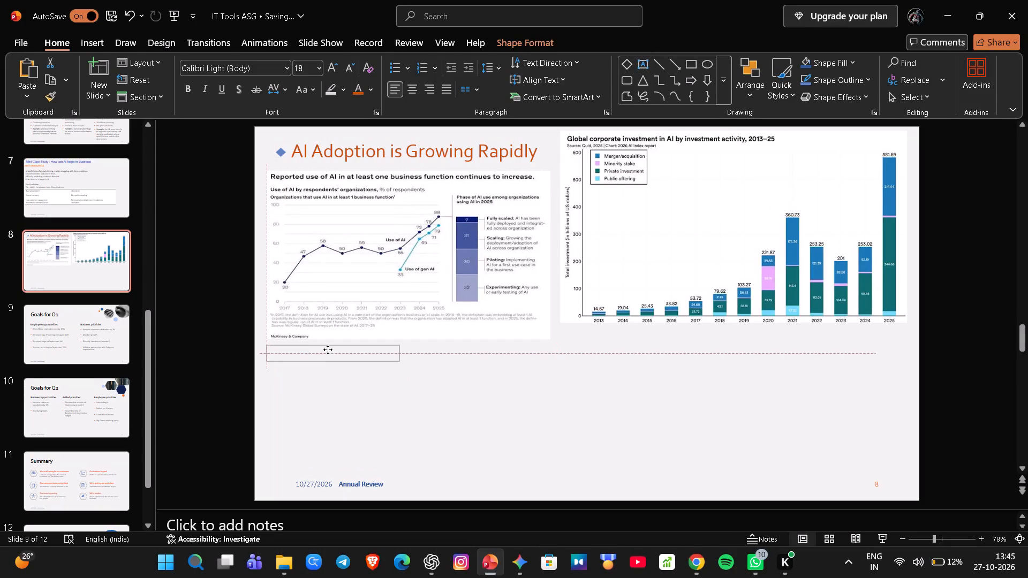
{"action": "left_click_drag", "start_coordinate": [328, 349], "coordinate": [323, 350]}
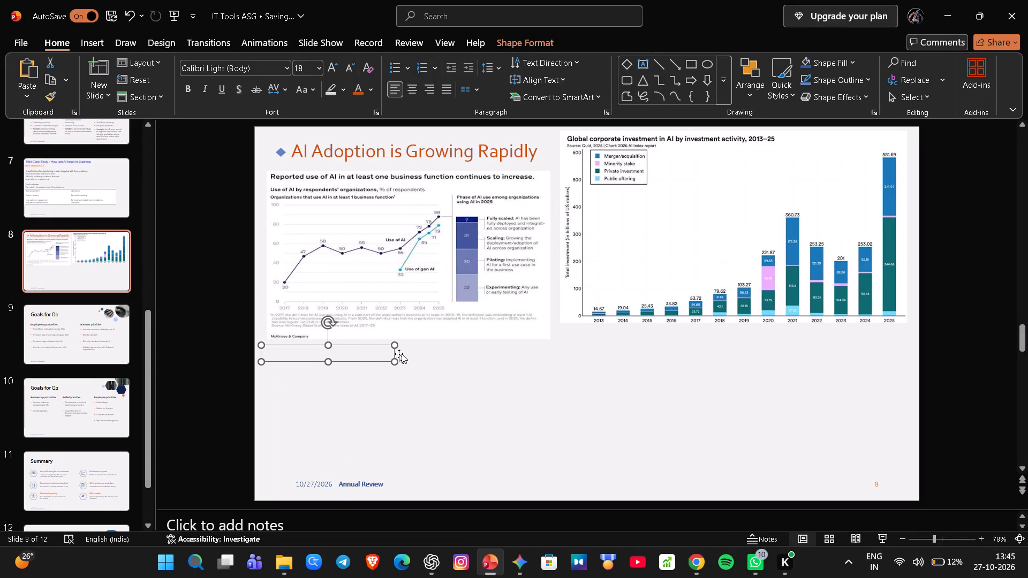
{"action": "left_click_drag", "start_coordinate": [394, 352], "coordinate": [396, 352]}
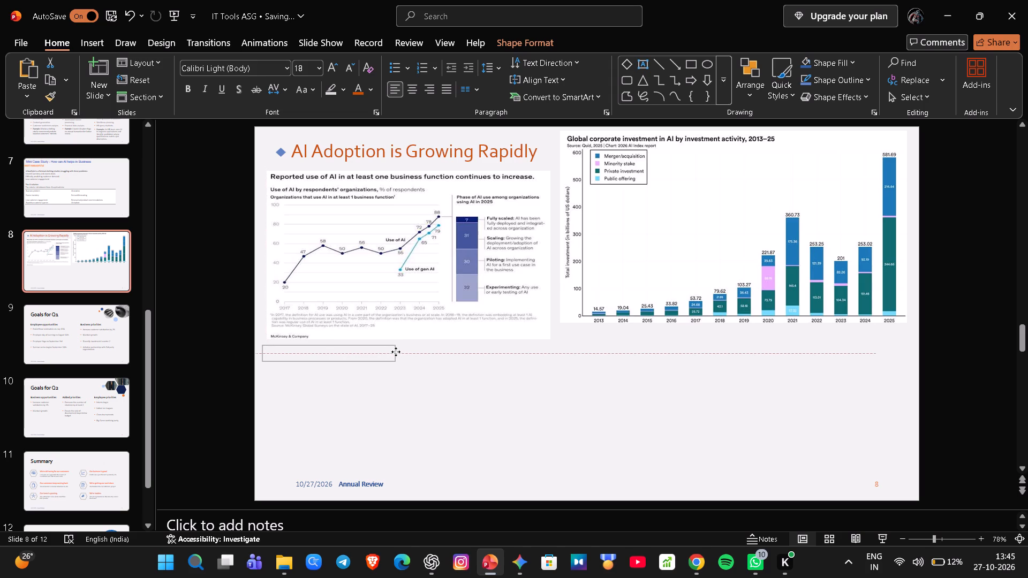
{"action": "left_click_drag", "start_coordinate": [396, 352], "coordinate": [398, 353]}
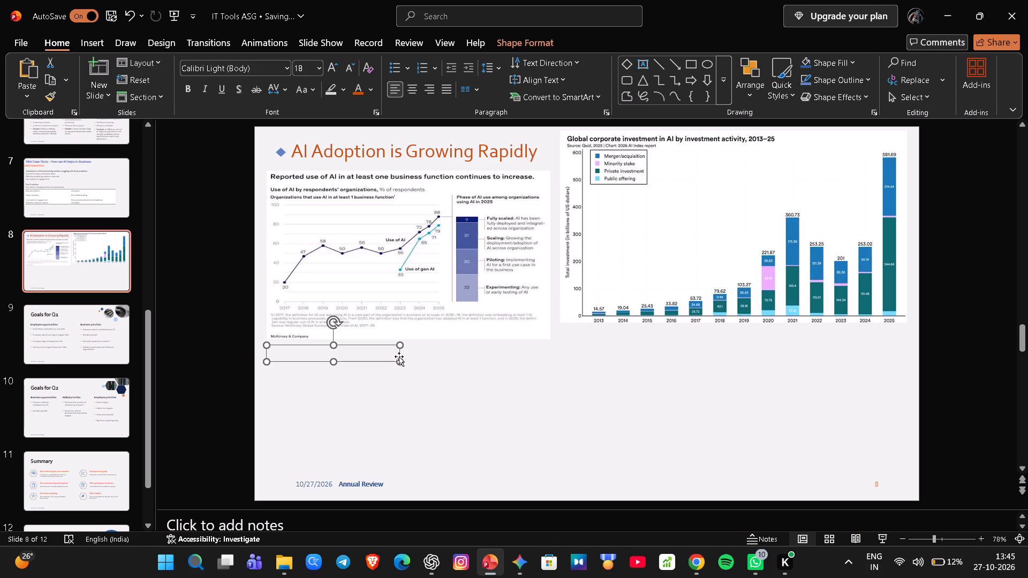
{"action": "left_click_drag", "start_coordinate": [400, 359], "coordinate": [405, 366]}
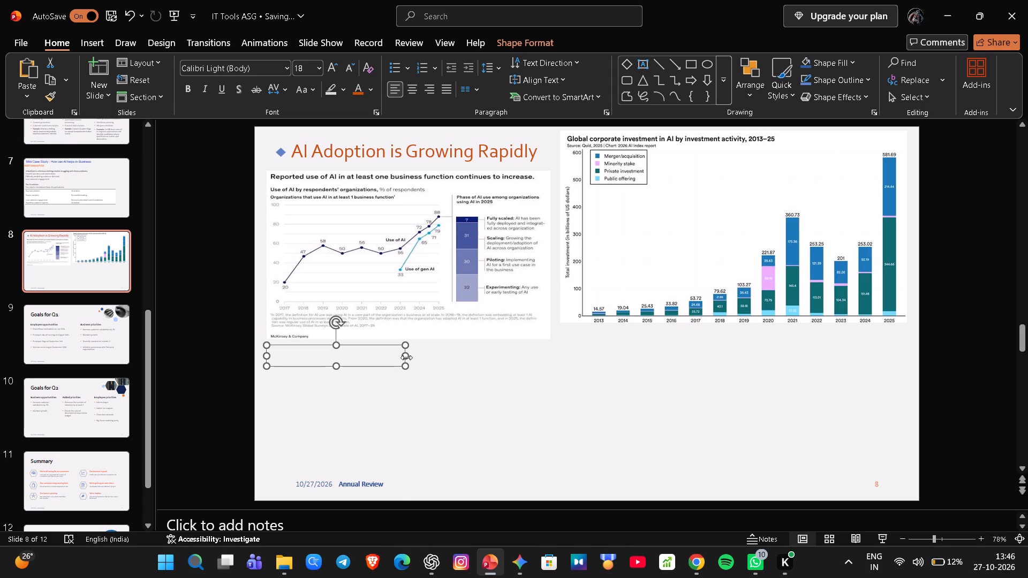
{"action": "left_click_drag", "start_coordinate": [406, 358], "coordinate": [519, 356]}
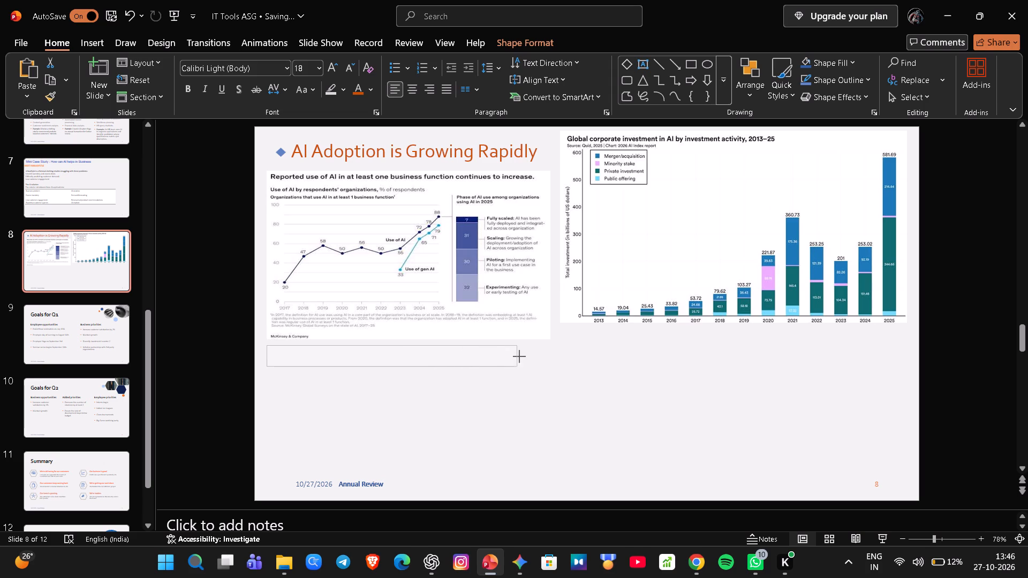
{"action": "left_click_drag", "start_coordinate": [519, 356], "coordinate": [542, 351]}
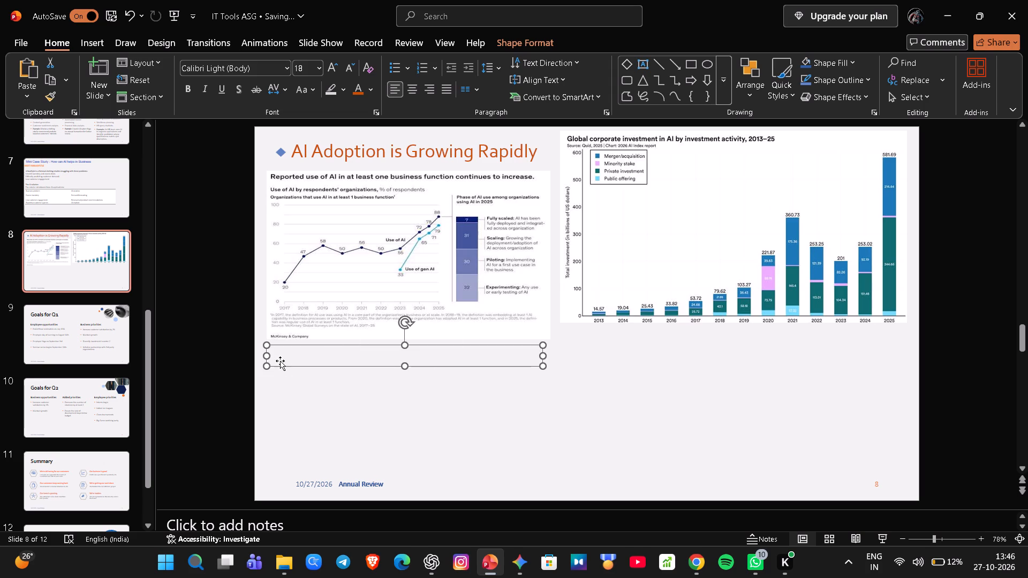
Set the font colour of the empty text box beneath the AI usage chart to a light orange theme shade.
{"action": "left_click", "coordinate": [277, 356]}
{"action": "double_click", "coordinate": [277, 356]}
{"action": "left_click", "coordinate": [371, 92]}
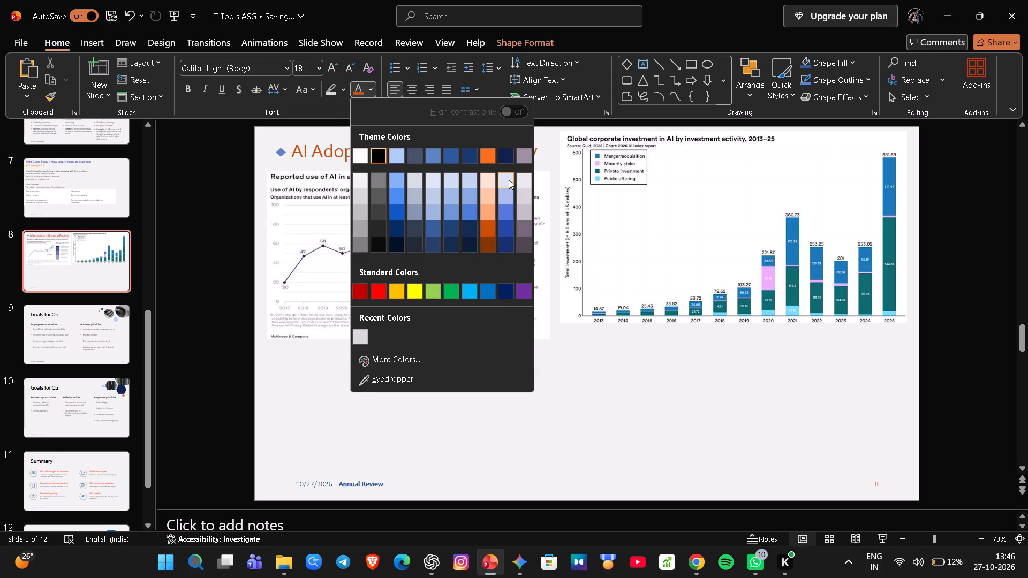
{"action": "left_click", "coordinate": [483, 210]}
{"action": "key", "text": "h"}
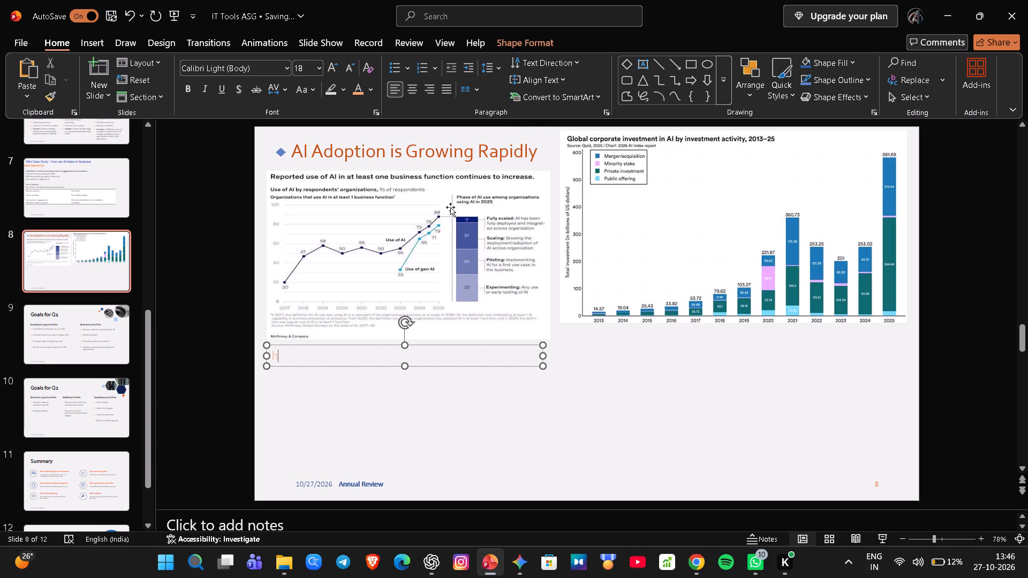
{"action": "key", "text": "BackSpace"}
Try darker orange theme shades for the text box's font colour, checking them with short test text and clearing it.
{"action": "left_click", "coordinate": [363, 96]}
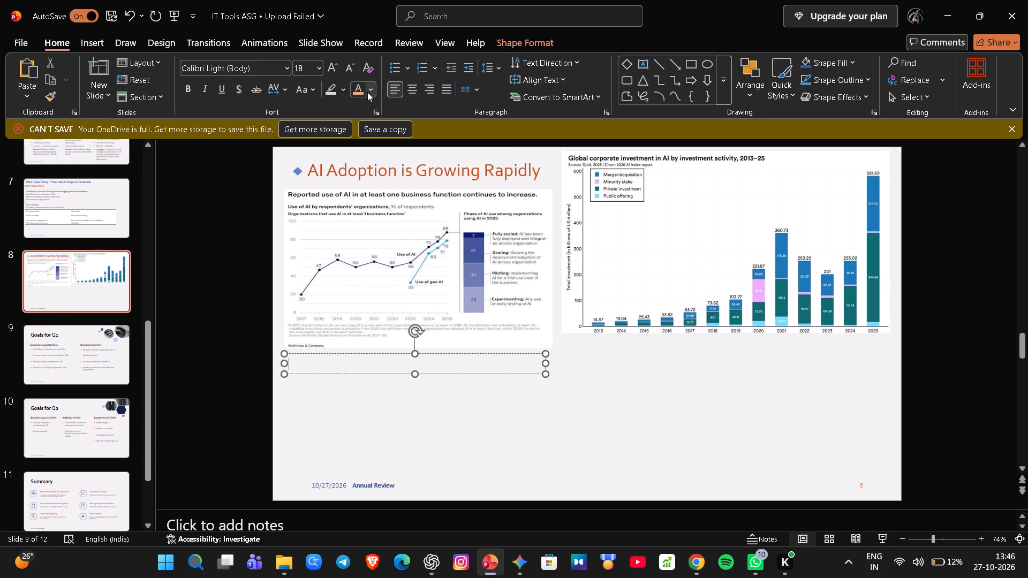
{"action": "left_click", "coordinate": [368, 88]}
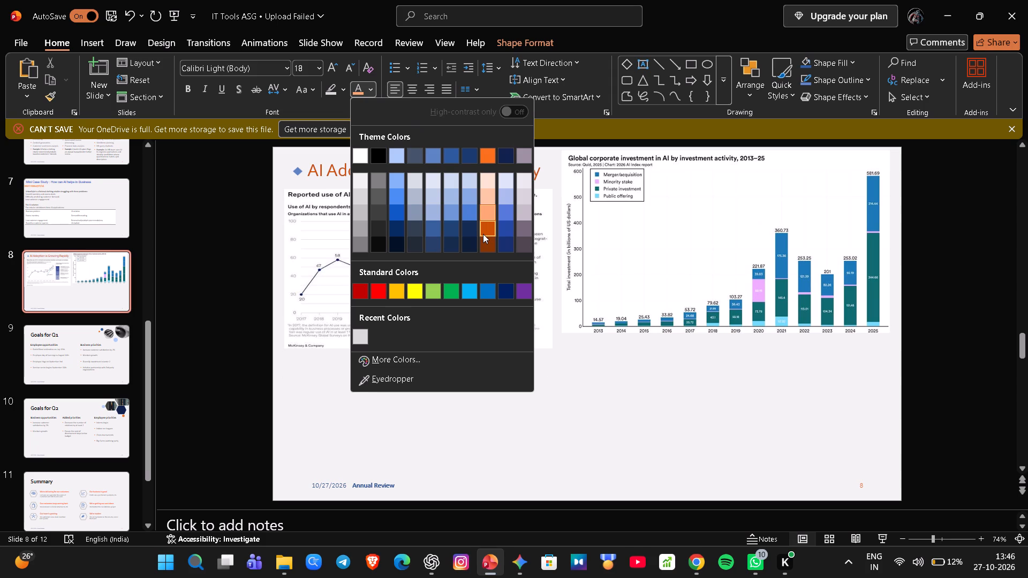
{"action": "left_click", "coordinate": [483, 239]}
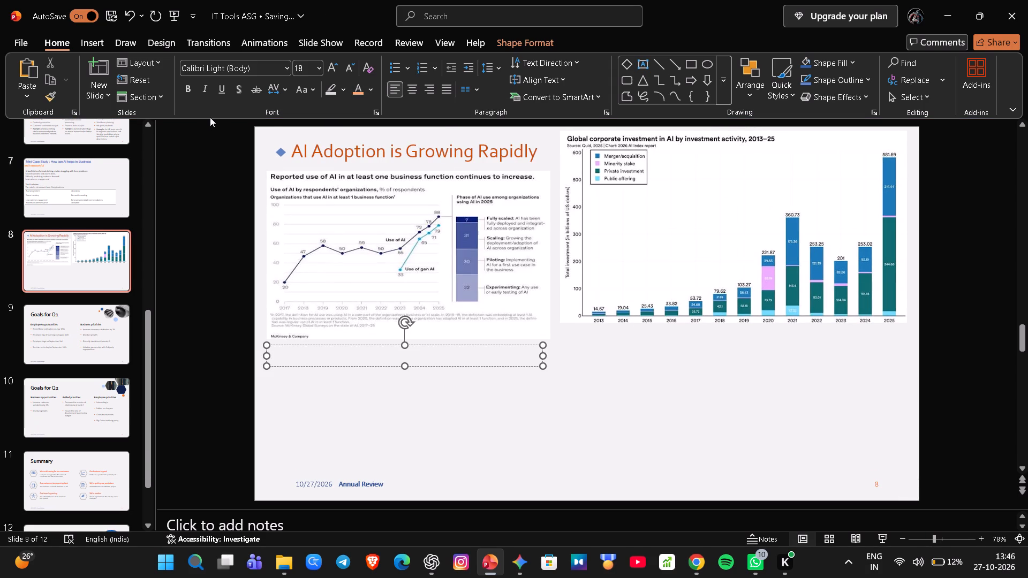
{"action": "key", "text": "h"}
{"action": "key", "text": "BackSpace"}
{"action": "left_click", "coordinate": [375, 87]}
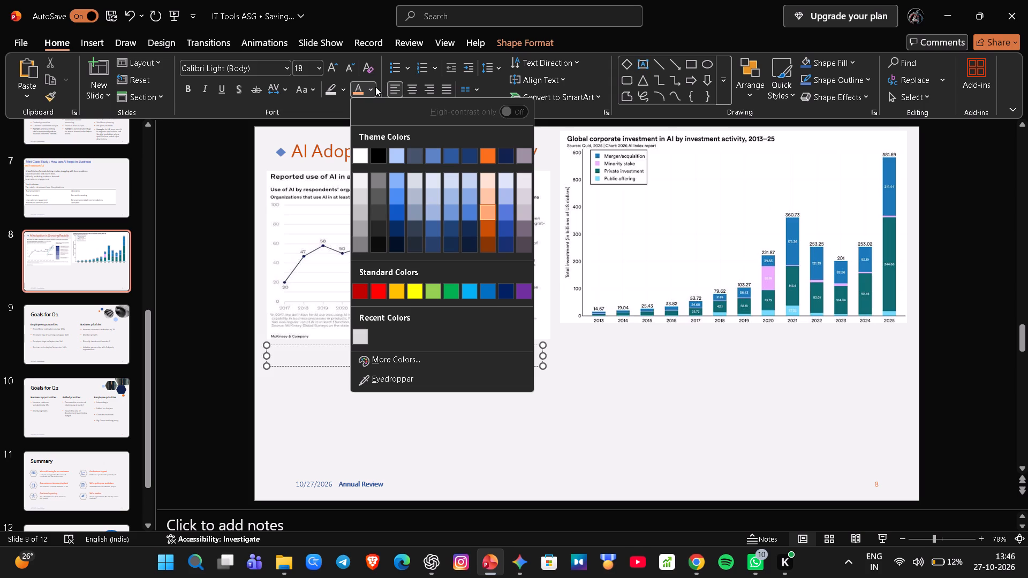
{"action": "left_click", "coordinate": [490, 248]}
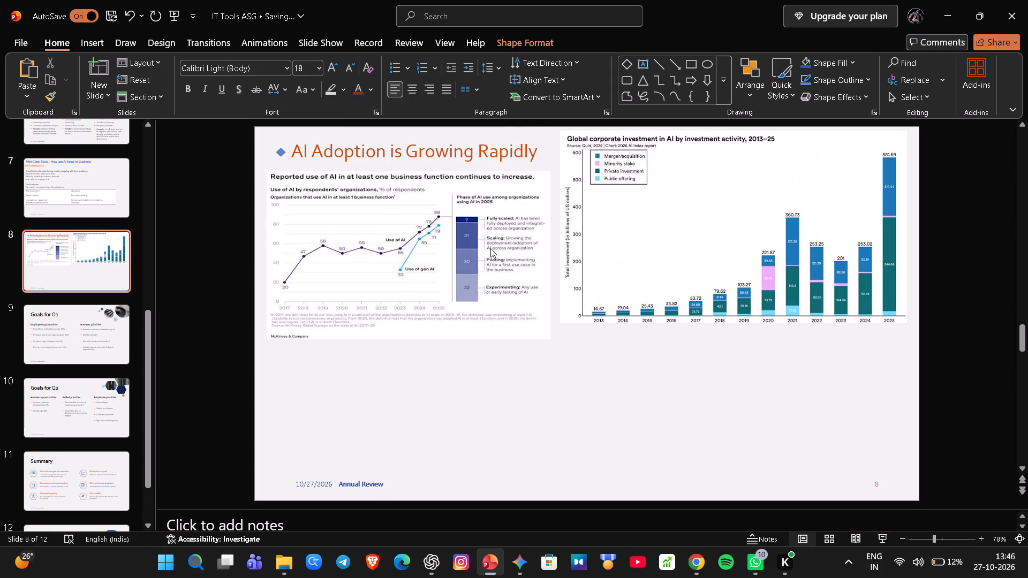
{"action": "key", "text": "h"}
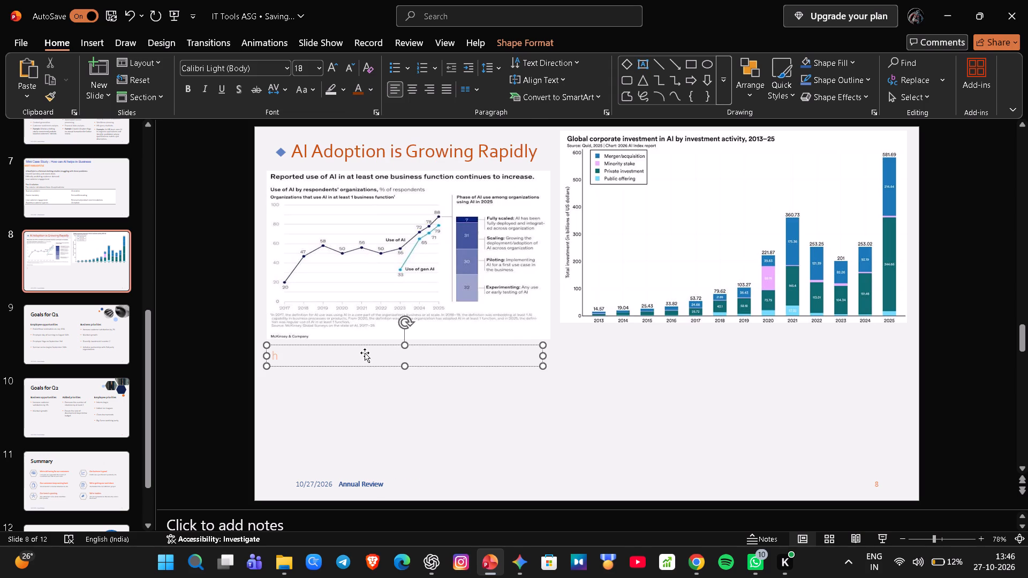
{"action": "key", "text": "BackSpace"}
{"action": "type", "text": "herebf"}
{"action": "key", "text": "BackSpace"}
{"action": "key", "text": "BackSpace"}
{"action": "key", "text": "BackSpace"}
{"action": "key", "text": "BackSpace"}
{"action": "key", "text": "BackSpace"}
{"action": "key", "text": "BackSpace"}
{"action": "left_click", "coordinate": [288, 74]}
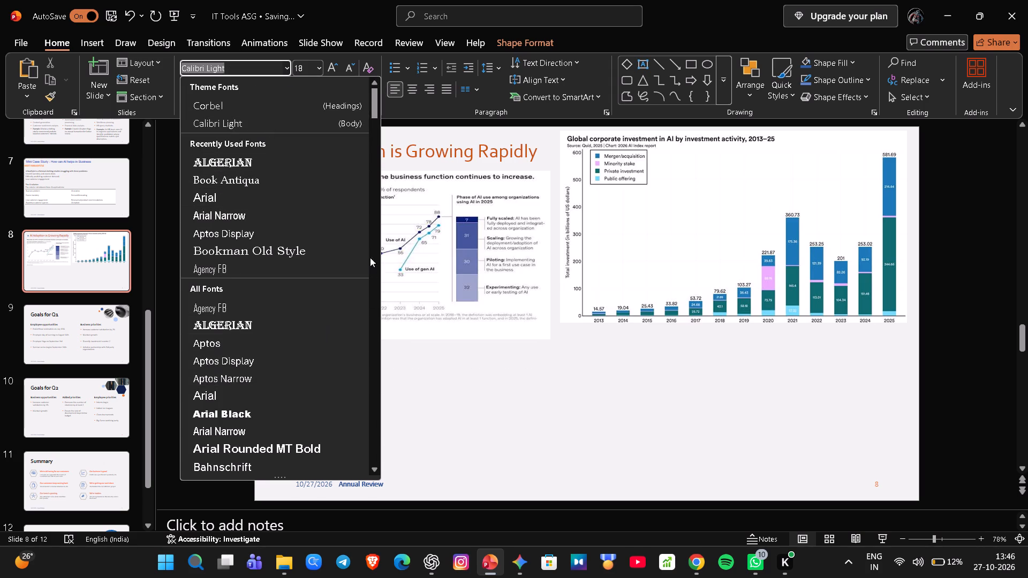
{"action": "left_click_drag", "start_coordinate": [370, 114], "coordinate": [372, 151]}
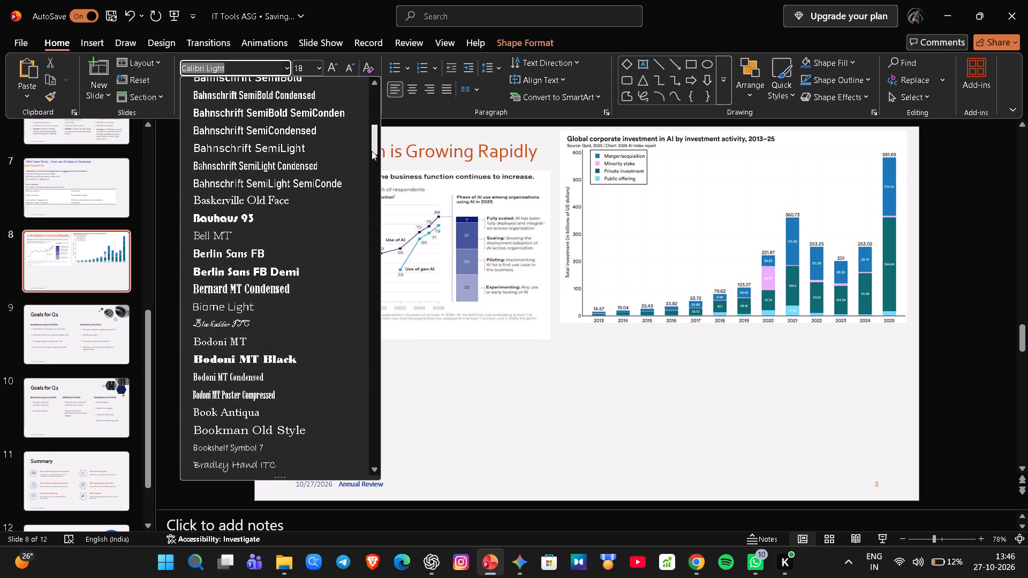
{"action": "left_click_drag", "start_coordinate": [372, 151], "coordinate": [372, 167]}
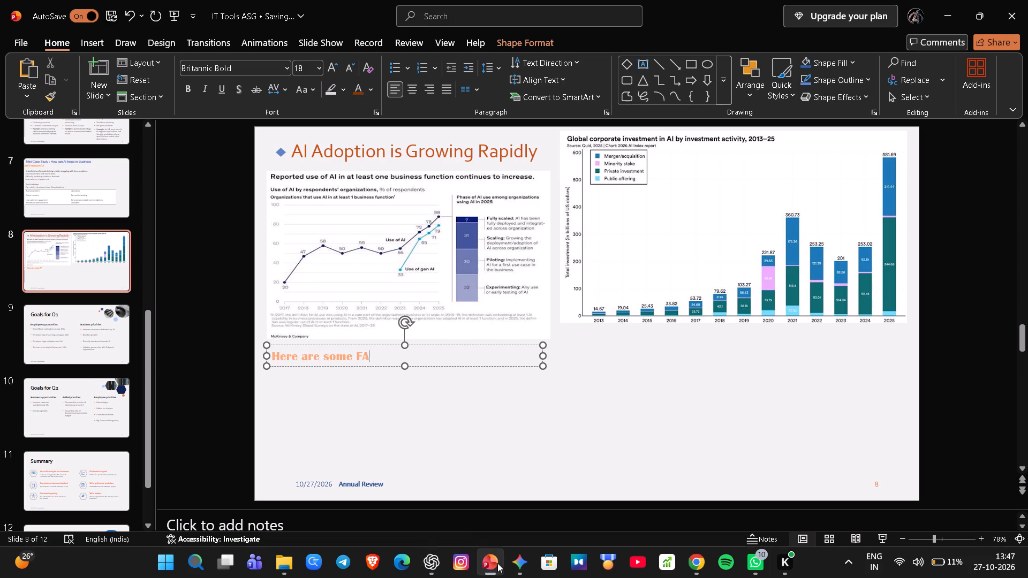
{"action": "key", "text": "BackSpace"}
{"action": "key", "text": "BackSpace"}
{"action": "key", "text": "BackSpace"}
{"action": "key", "text": "BackSpace"}
{"action": "key", "text": "BackSpace"}
{"action": "type", "text": "acts"}
{"action": "key", "text": "space"}
{"action": "type", "text": "abou"}
{"action": "type", "text": "tb"}
{"action": "key", "text": "BackSpace"}
{"action": "key", "text": "space"}
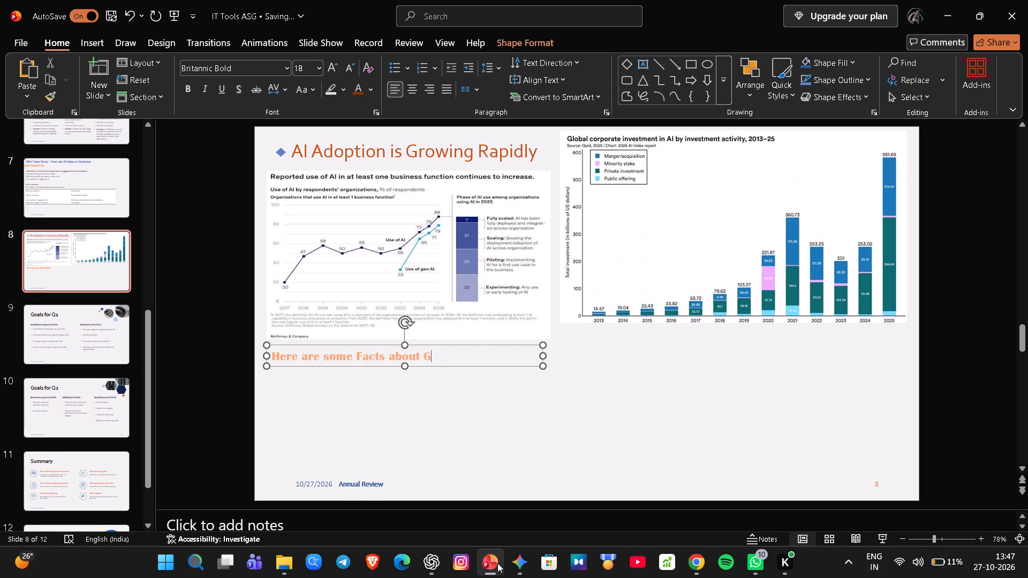
{"action": "type", "text": "rowing"}
{"action": "key", "text": "space"}
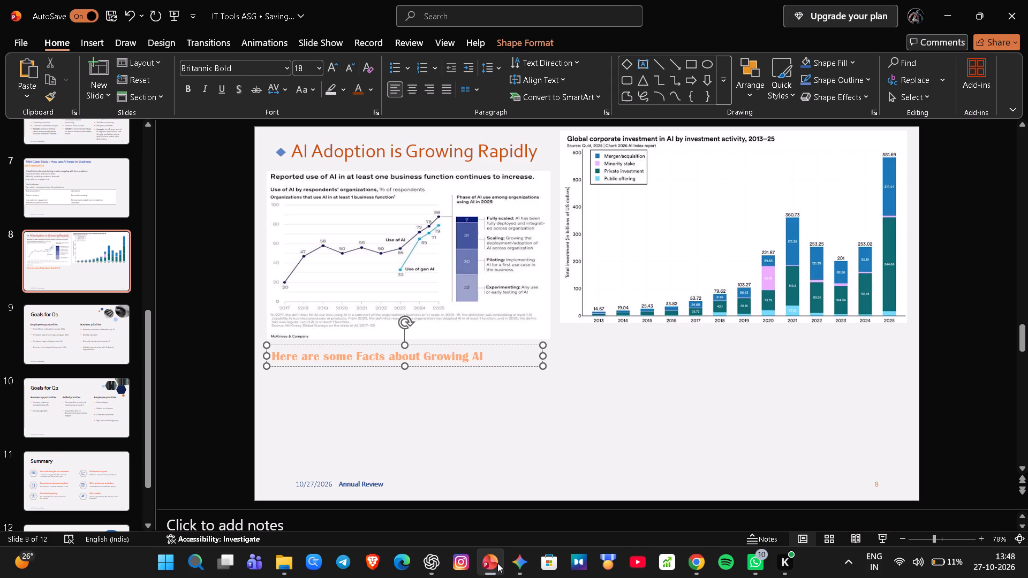
{"action": "type", "text": "all over"}
{"action": "key", "text": "space"}
{"action": "type", "text": "world"}
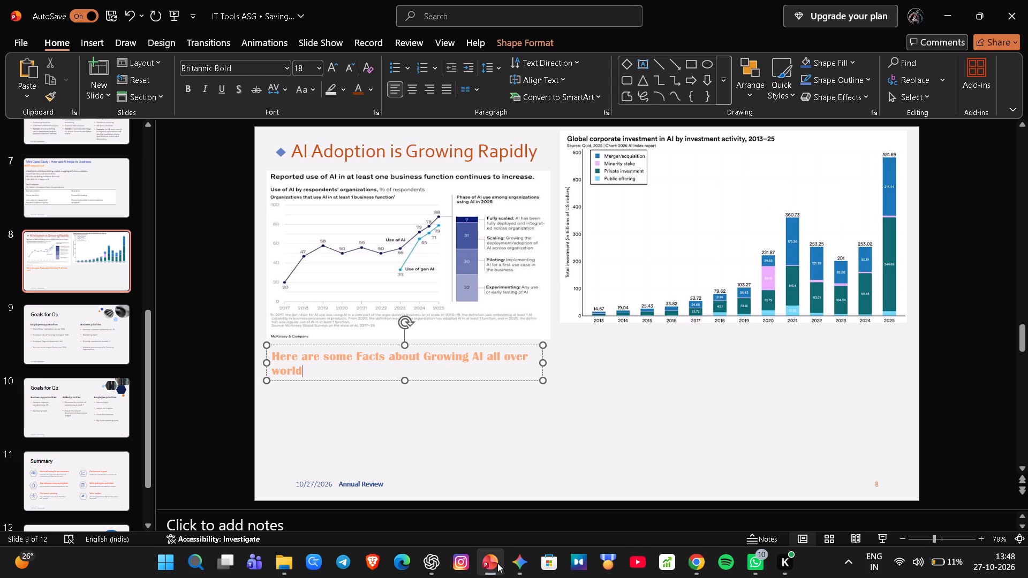
{"action": "key", "text": "space"}
Widen the heading's text box so that the whole facts heading fits on one line.
{"action": "left_click_drag", "start_coordinate": [541, 361], "coordinate": [554, 361]}
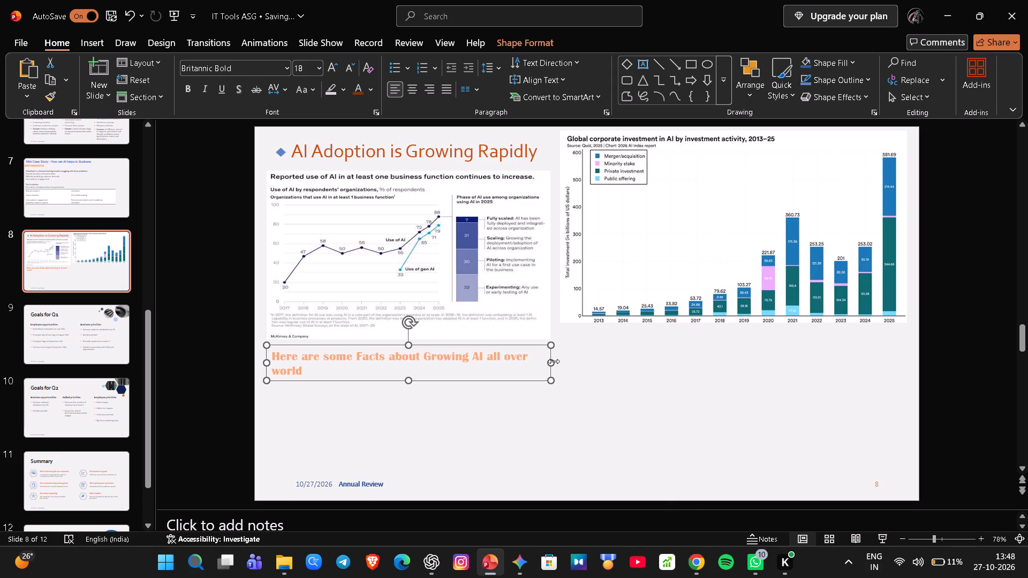
{"action": "left_click_drag", "start_coordinate": [554, 361], "coordinate": [563, 362]}
{"action": "left_click_drag", "start_coordinate": [563, 362], "coordinate": [577, 362]}
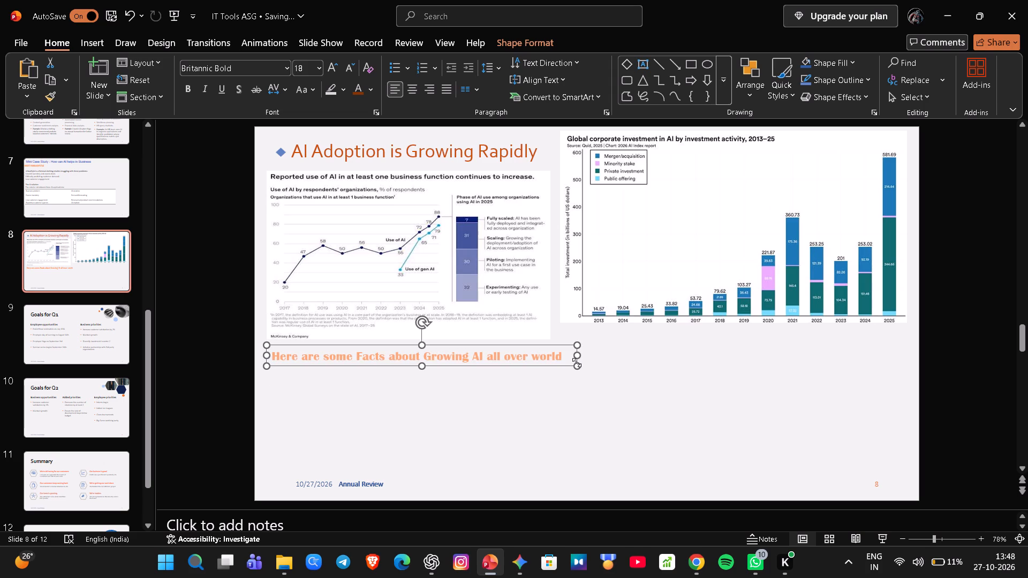
End the facts heading with a space and a colon after "world".
{"action": "left_click", "coordinate": [563, 355]}
{"action": "key", "text": "space"}
{"action": "key", "text": "semicolon"}
{"action": "key", "text": "BackSpace"}
{"action": "key", "text": "shift+colon"}
{"action": "double_click", "coordinate": [268, 374]}
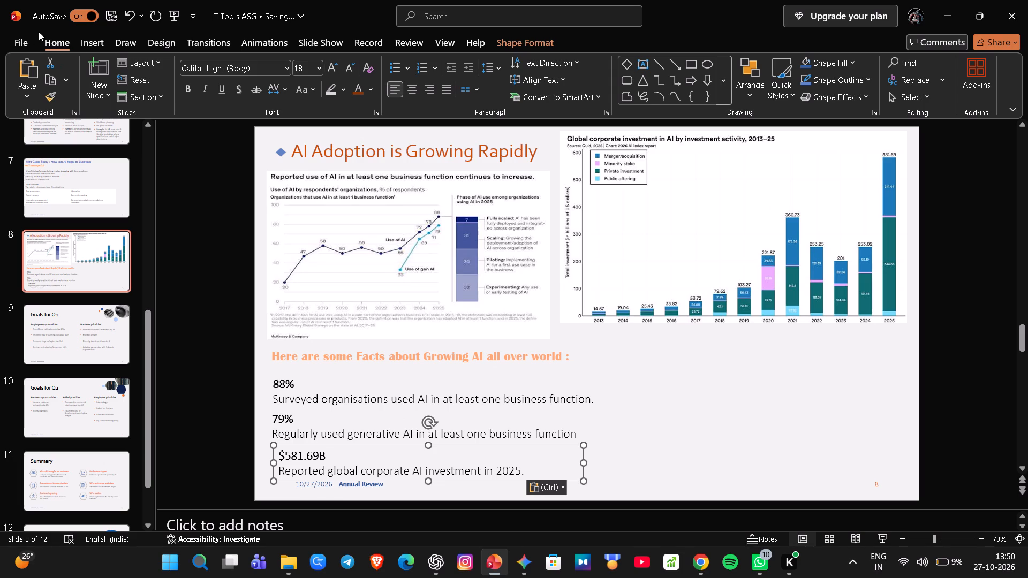
Insert the picture "Use of GEN AI in onr function Part 2" from the Downloads folder onto slide 8.
{"action": "left_click", "coordinate": [88, 44]}
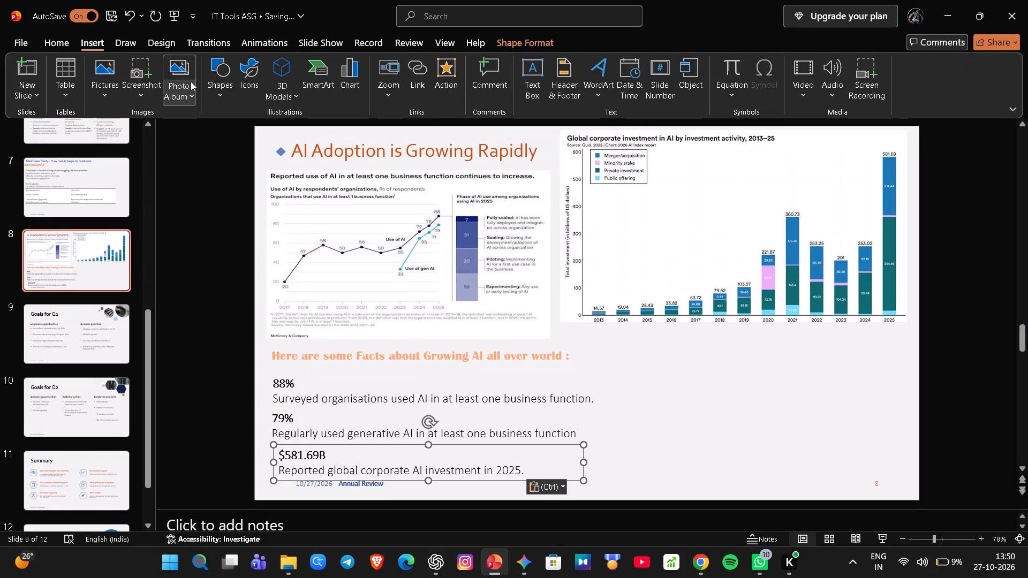
{"action": "left_click", "coordinate": [112, 68]}
{"action": "left_click", "coordinate": [132, 142]}
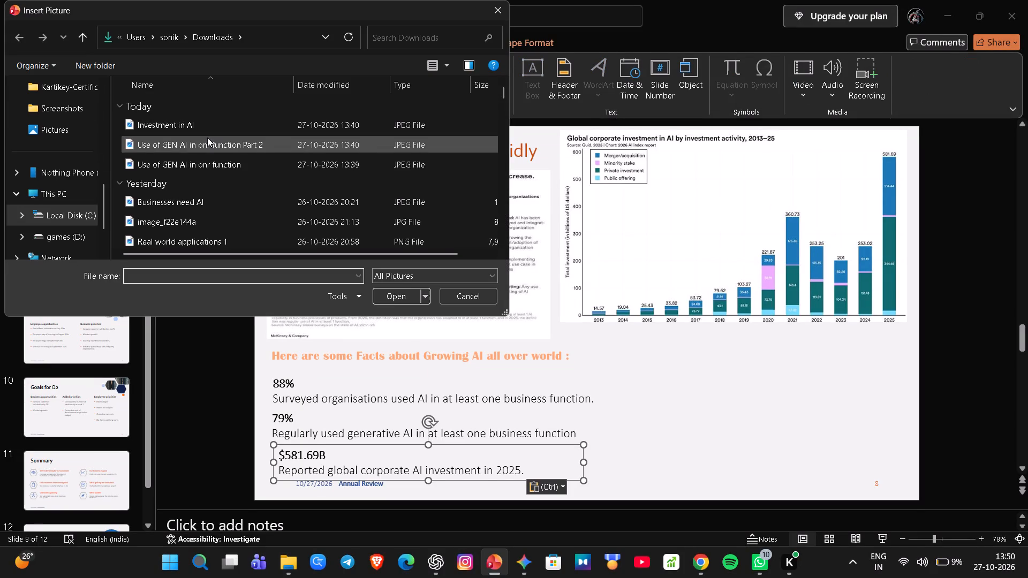
{"action": "double_click", "coordinate": [206, 142]}
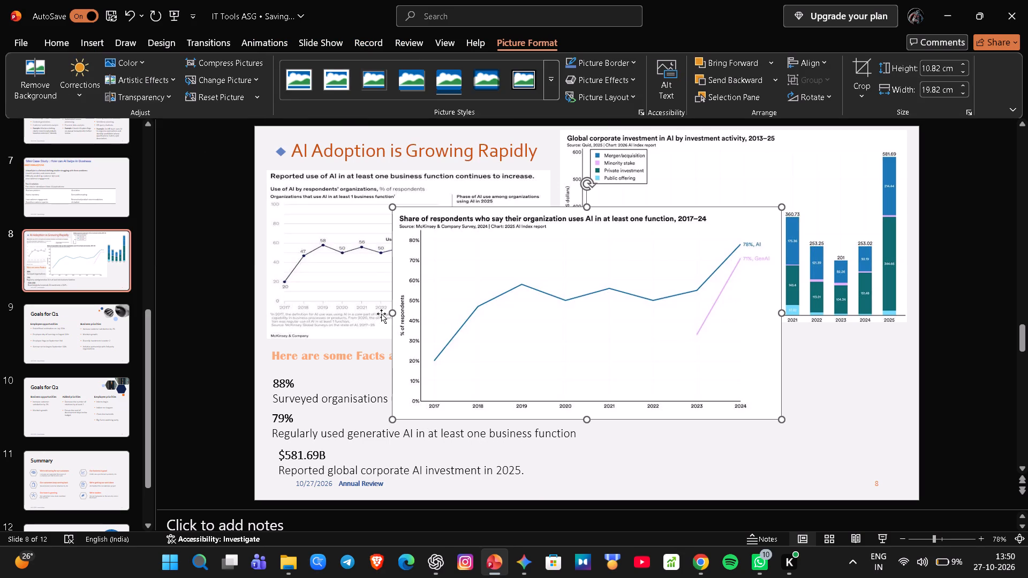
Shrink the inserted 2017–24 line chart to about 8.06 cm high and 15.12 cm wide and place it beneath the investment bar chart.
{"action": "left_click_drag", "start_coordinate": [391, 314], "coordinate": [452, 314]}
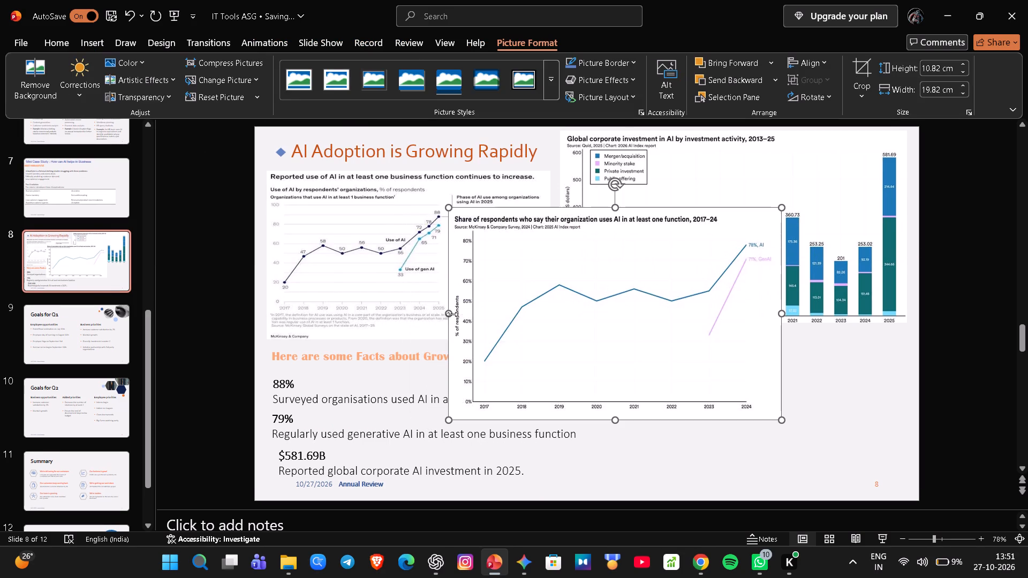
{"action": "left_click_drag", "start_coordinate": [602, 306], "coordinate": [732, 404]}
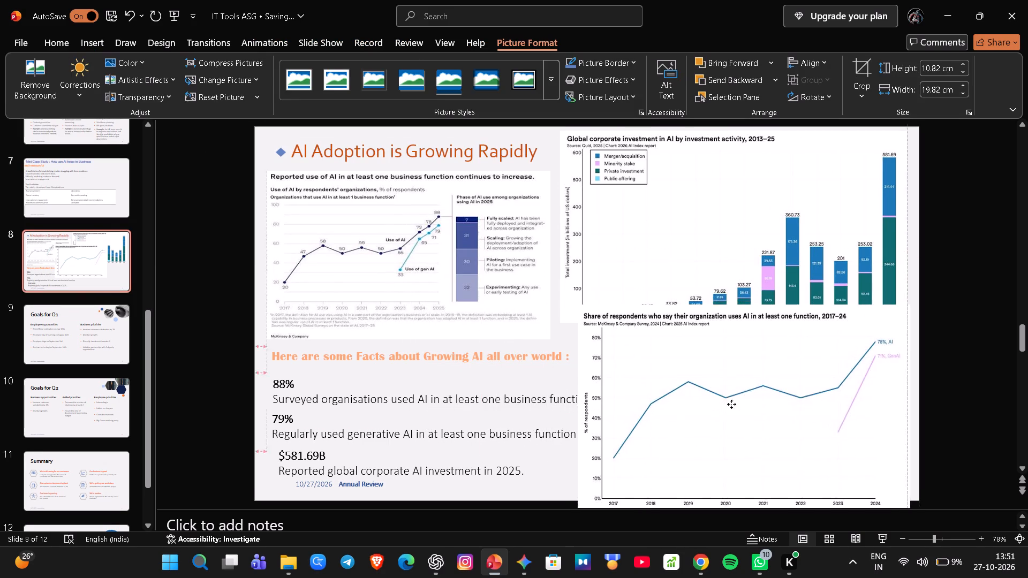
{"action": "left_click_drag", "start_coordinate": [732, 404], "coordinate": [746, 422]}
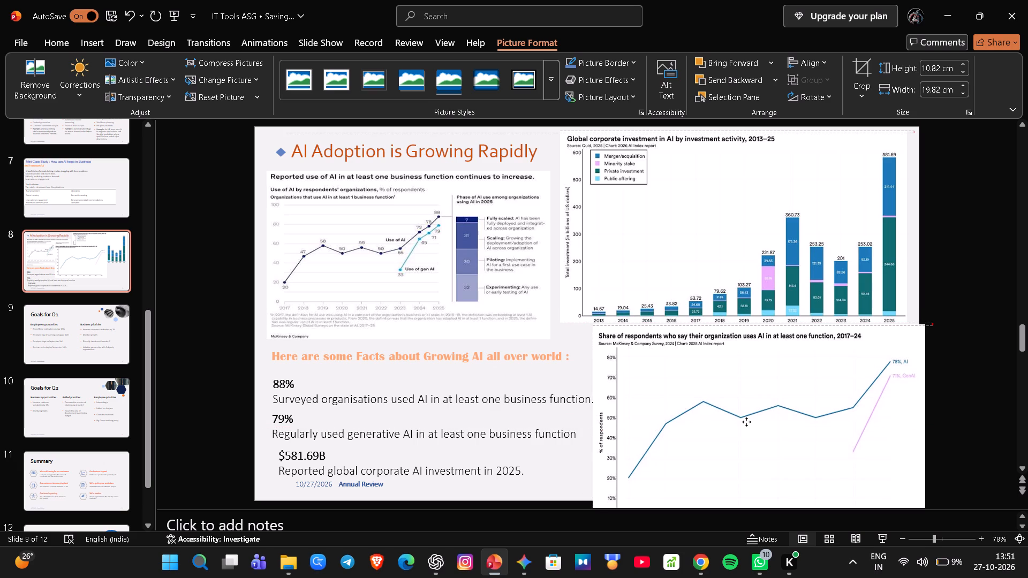
{"action": "left_click_drag", "start_coordinate": [746, 422], "coordinate": [738, 378]}
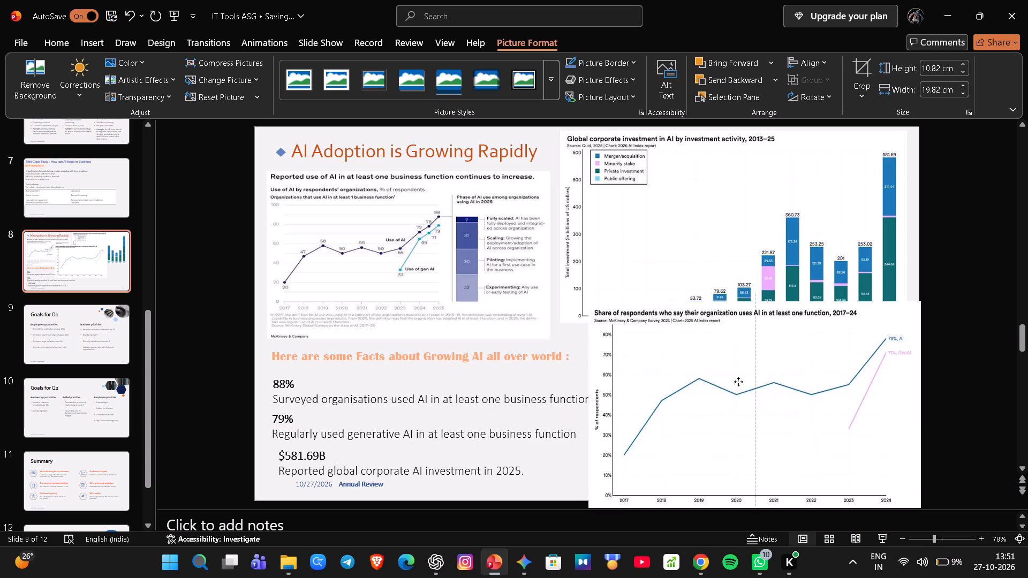
{"action": "left_click_drag", "start_coordinate": [738, 378], "coordinate": [707, 311]}
{"action": "left_click_drag", "start_coordinate": [720, 430], "coordinate": [708, 370]}
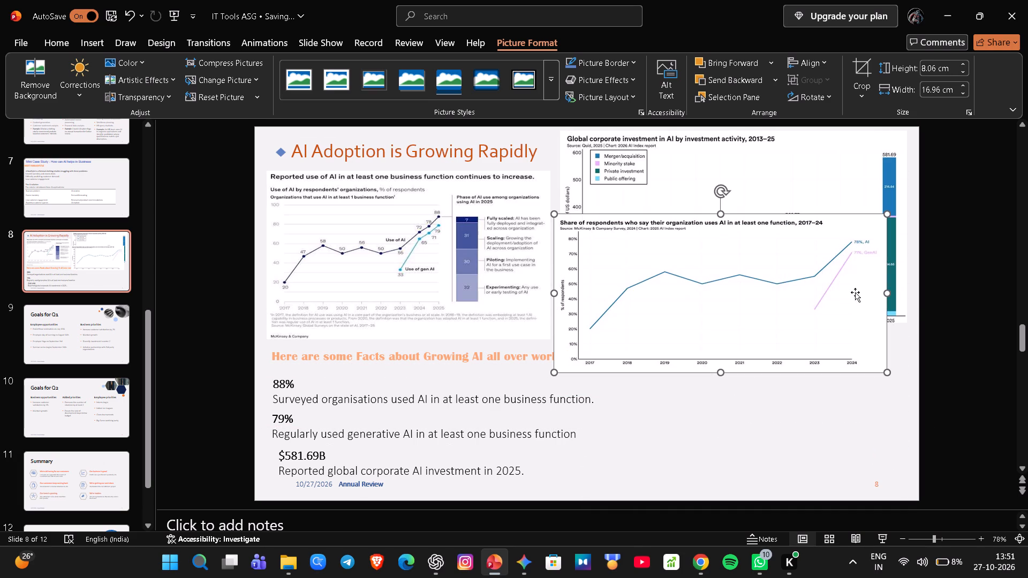
{"action": "left_click_drag", "start_coordinate": [885, 293], "coordinate": [853, 299]}
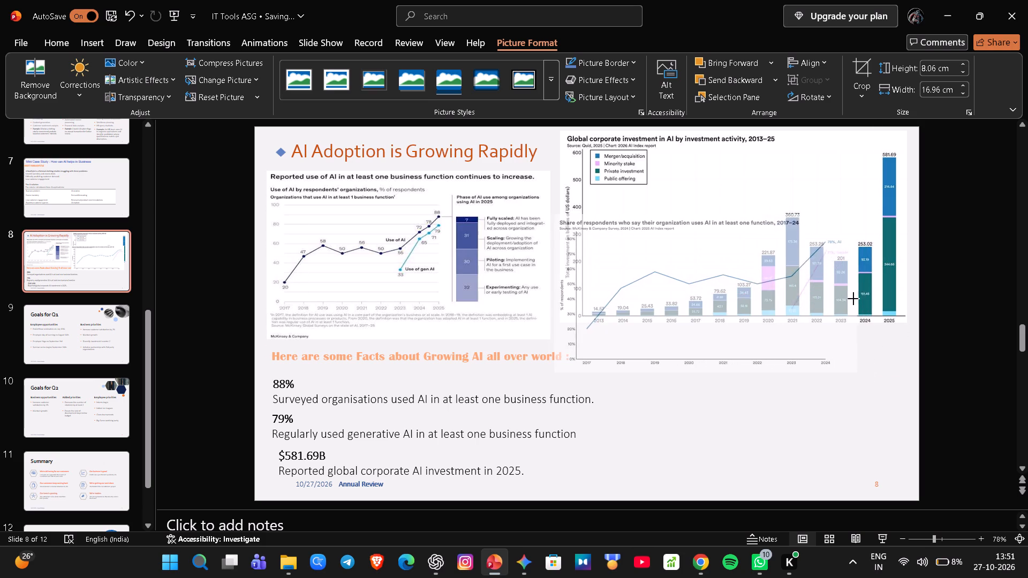
{"action": "left_click_drag", "start_coordinate": [853, 299], "coordinate": [848, 299]}
{"action": "left_click_drag", "start_coordinate": [712, 291], "coordinate": [752, 344]}
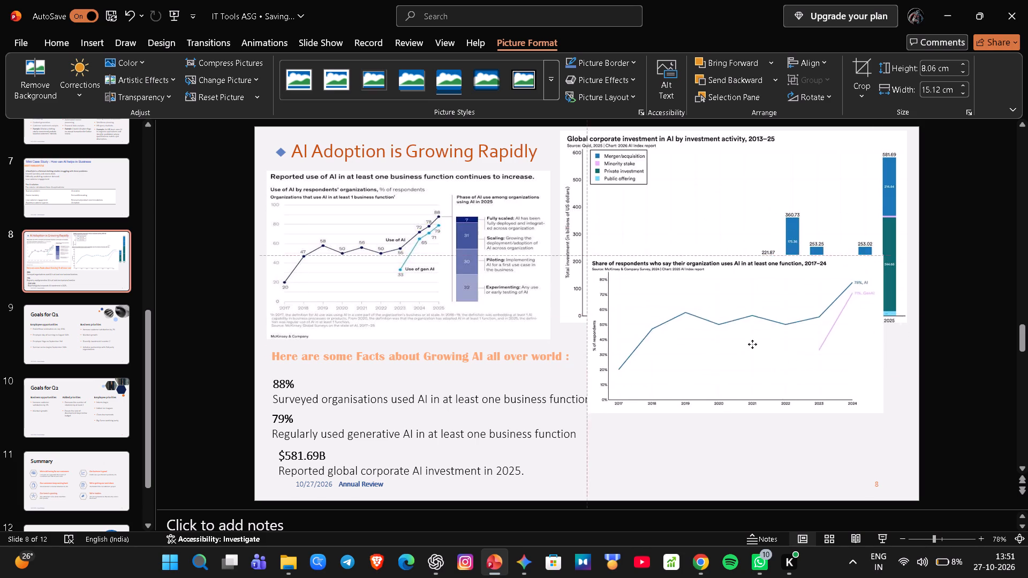
{"action": "left_click_drag", "start_coordinate": [752, 344], "coordinate": [772, 408]}
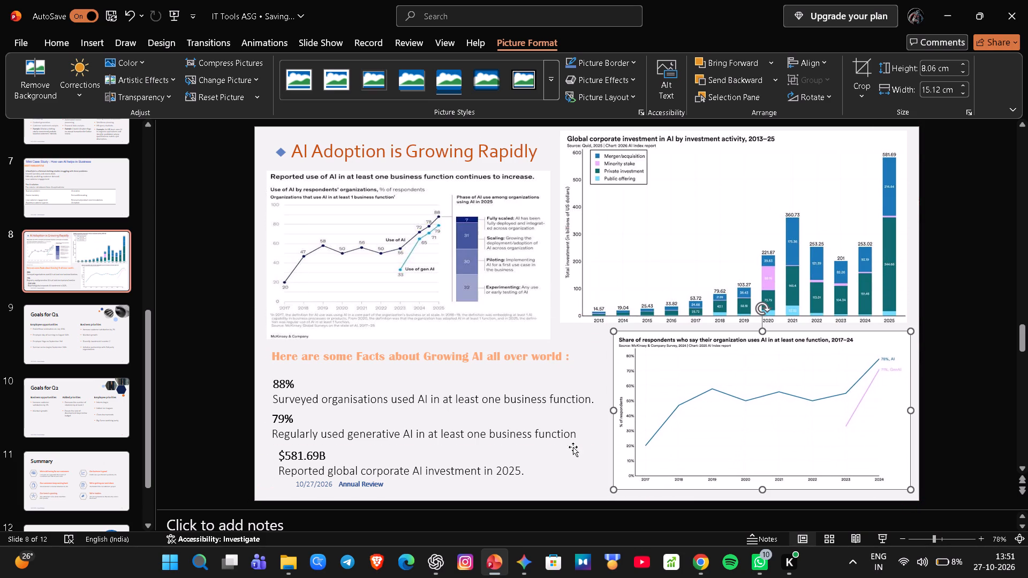
Stretch the 2017–24 line chart to about 8.44 cm high and 16.41 cm wide, reaching the slide's right edge.
{"action": "left_click_drag", "start_coordinate": [609, 413], "coordinate": [597, 413]}
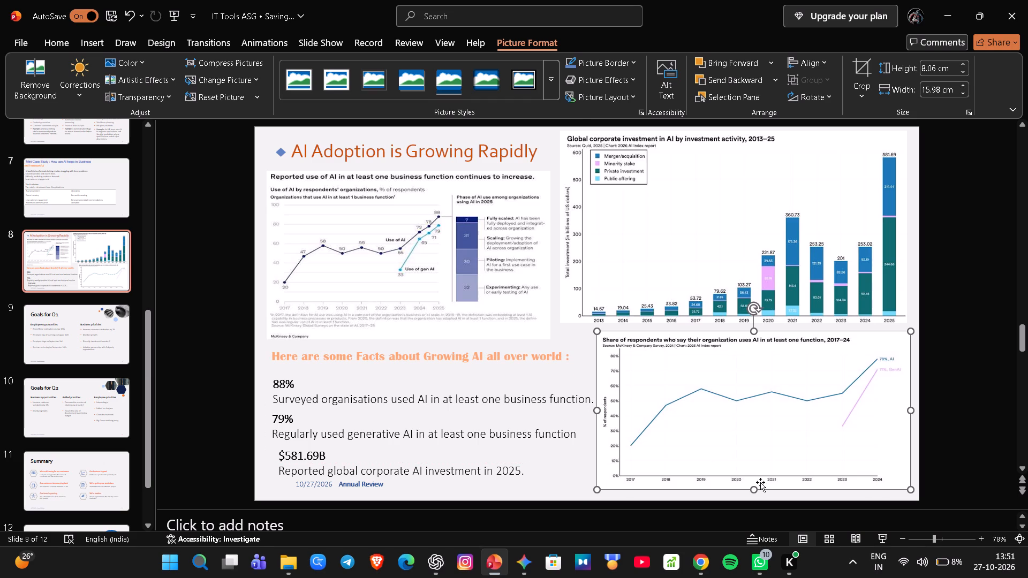
{"action": "left_click_drag", "start_coordinate": [752, 491], "coordinate": [757, 497]}
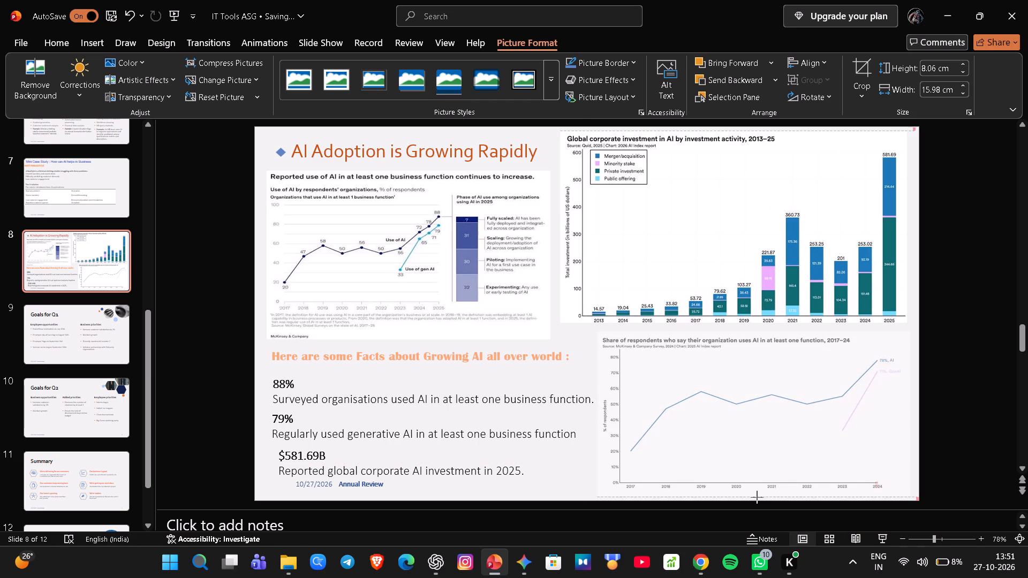
{"action": "left_click_drag", "start_coordinate": [757, 497], "coordinate": [755, 496]}
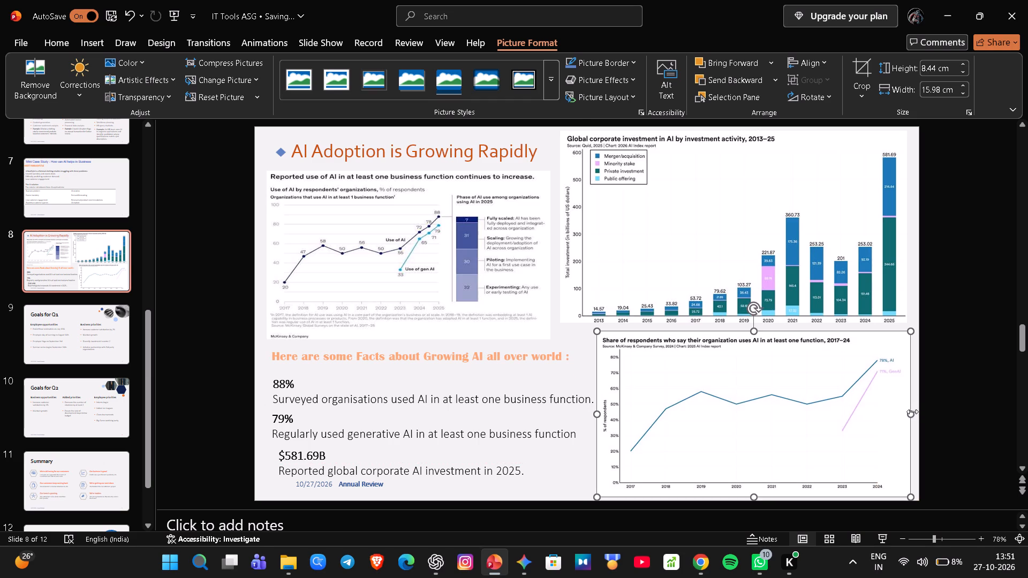
{"action": "left_click_drag", "start_coordinate": [912, 412], "coordinate": [918, 412]}
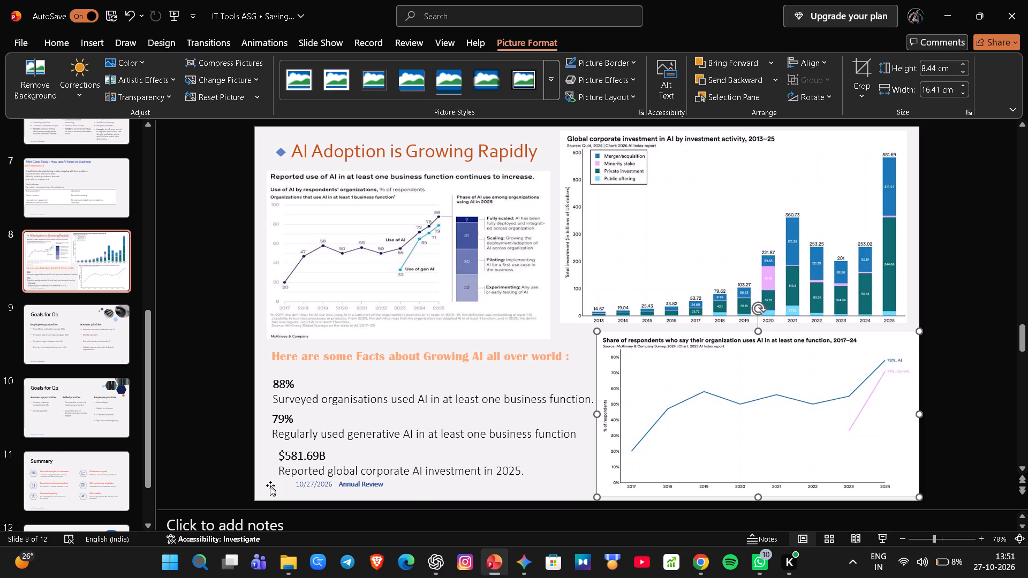
Add an empty text box beside the "Annual Review" footer, nudge it up, and widen it to the line chart's edge.
{"action": "double_click", "coordinate": [390, 488]}
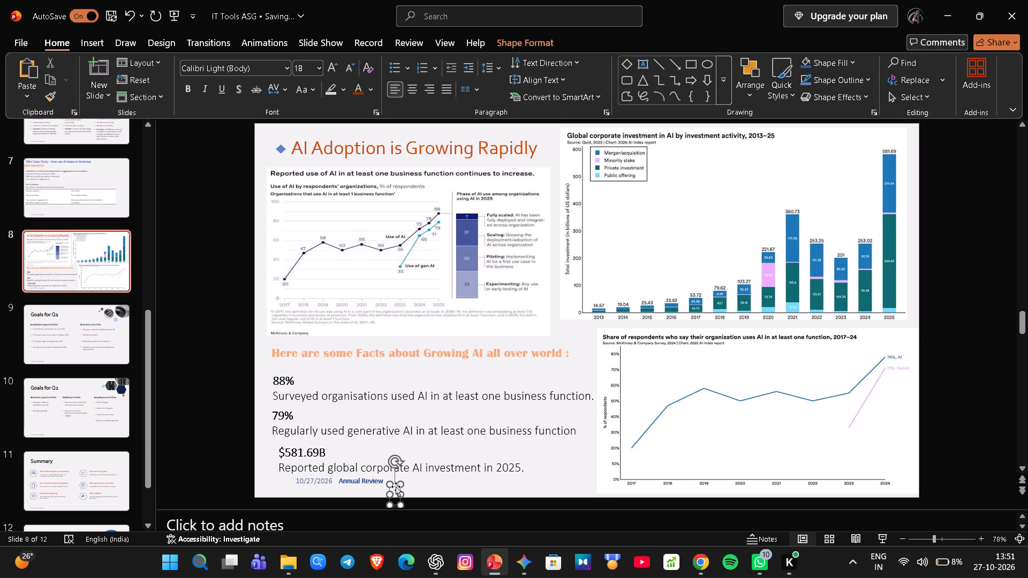
{"action": "left_click_drag", "start_coordinate": [394, 488], "coordinate": [395, 482]}
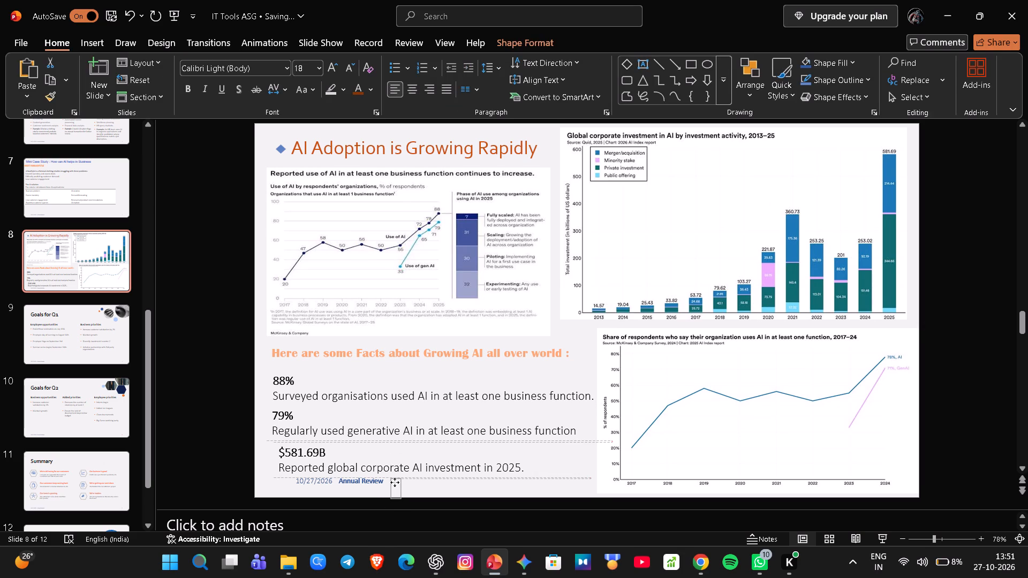
{"action": "left_click_drag", "start_coordinate": [395, 482], "coordinate": [395, 479]}
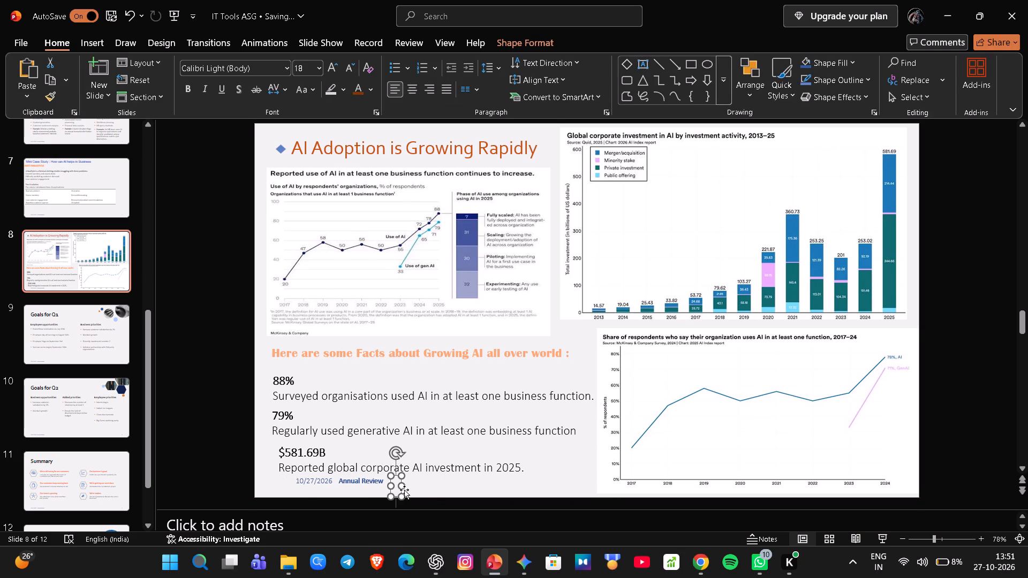
{"action": "left_click_drag", "start_coordinate": [404, 486], "coordinate": [577, 485]}
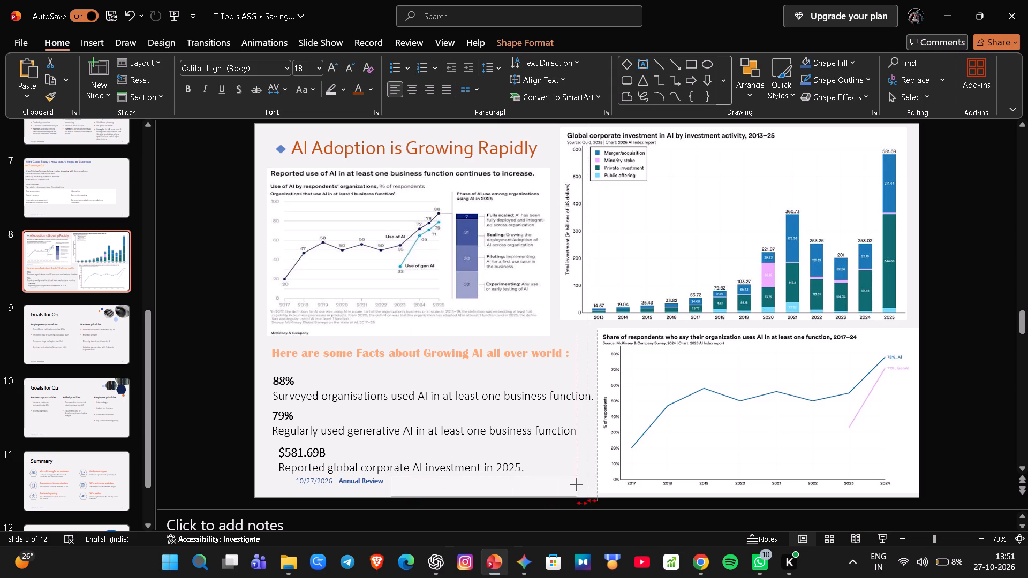
{"action": "left_click_drag", "start_coordinate": [577, 485], "coordinate": [596, 485]}
{"action": "left_click_drag", "start_coordinate": [596, 485], "coordinate": [595, 485]}
Set the font colour in the text box beside the footer to a dark blue theme shade.
{"action": "double_click", "coordinate": [400, 486]}
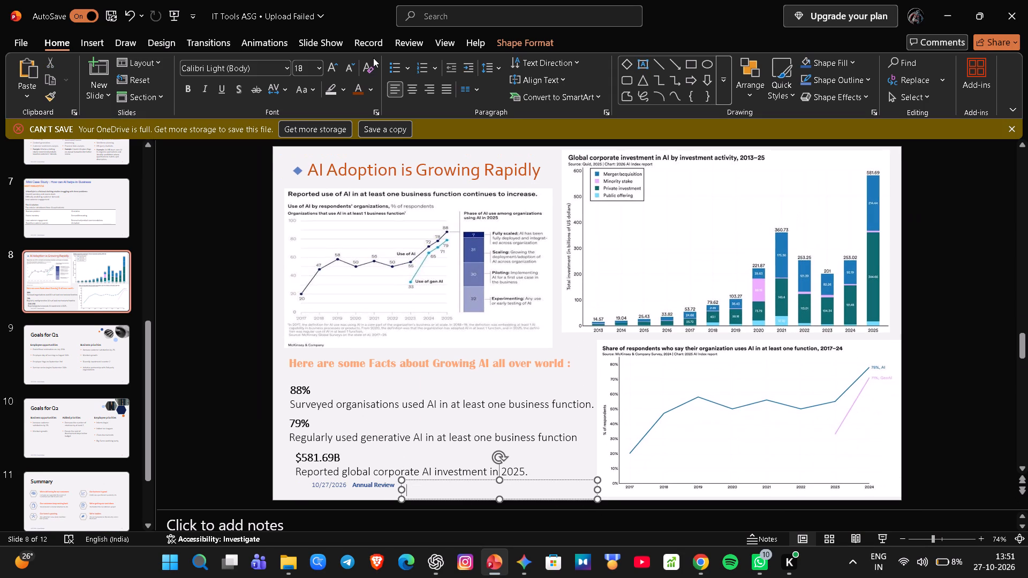
{"action": "key", "text": "s"}
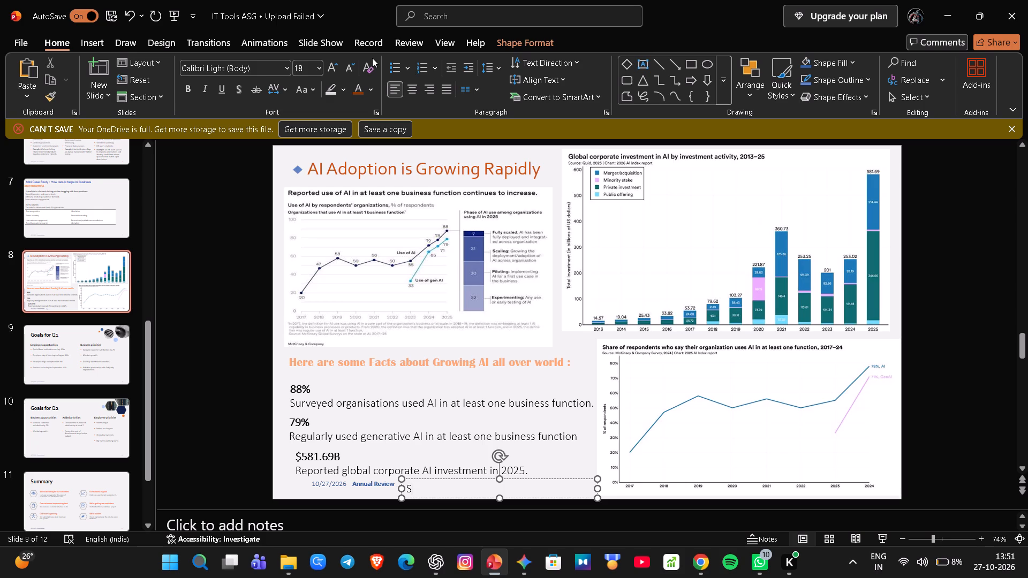
{"action": "key", "text": "BackSpace"}
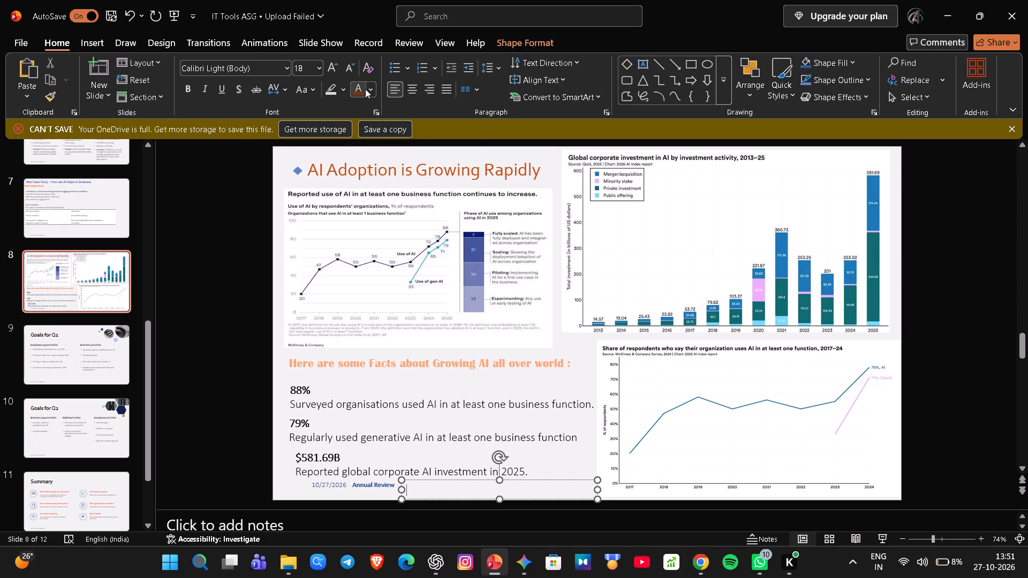
{"action": "left_click", "coordinate": [367, 89]}
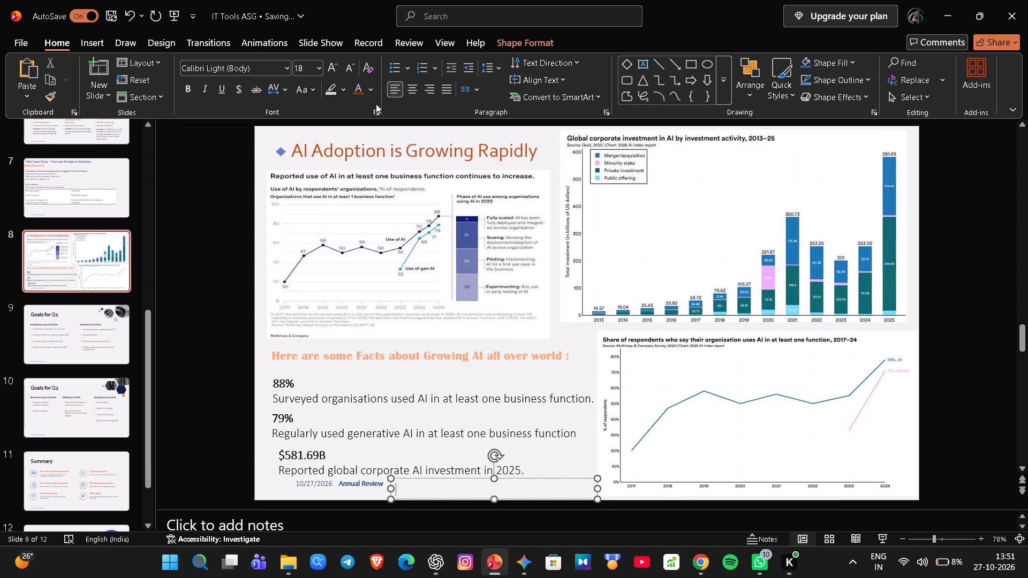
{"action": "left_click", "coordinate": [369, 91]}
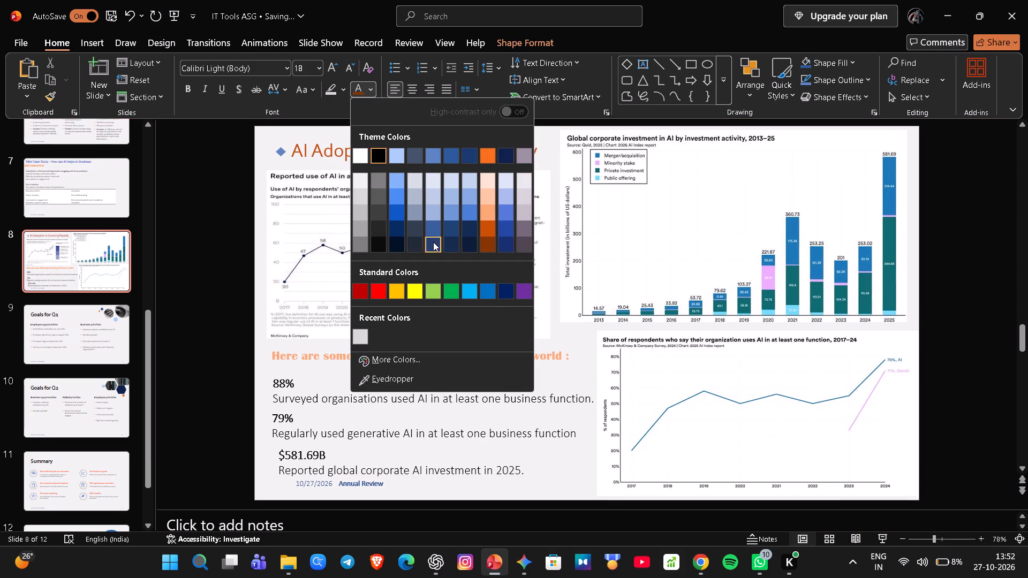
{"action": "left_click", "coordinate": [447, 246]}
{"action": "key", "text": "s"}
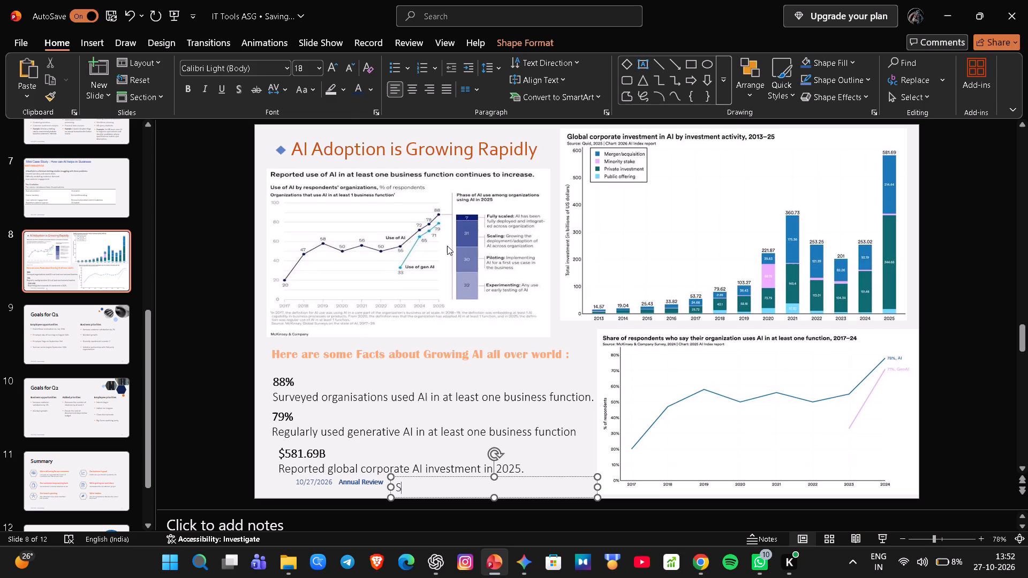
{"action": "key", "text": "BackSpace"}
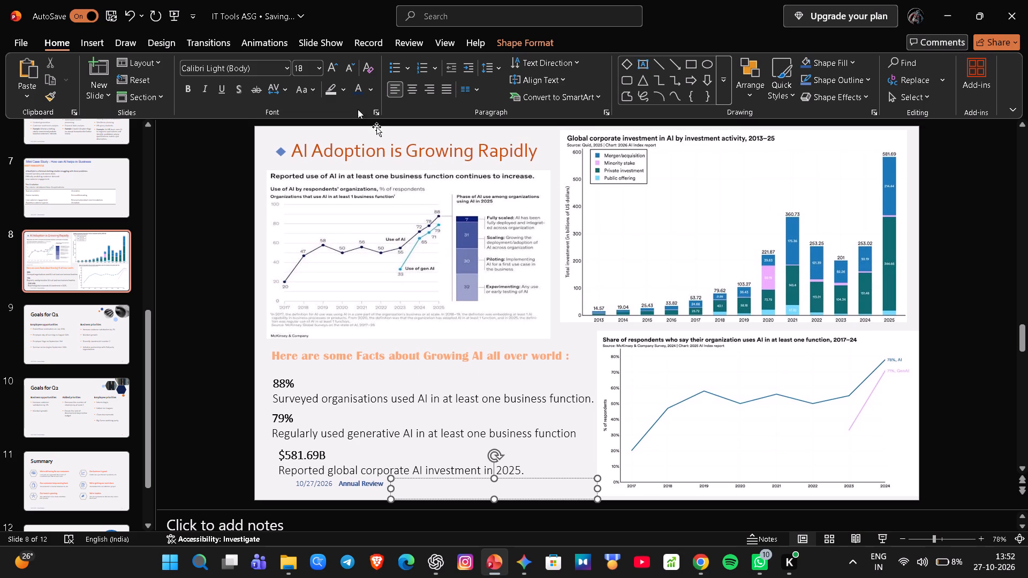
{"action": "left_click", "coordinate": [357, 93]}
{"action": "key", "text": "s"}
{"action": "key", "text": "BackSpace"}
Enter the citation "Source: Stanford AI Index 2026" in the text box beside the footer.
{"action": "type", "text": "SOURCE"}
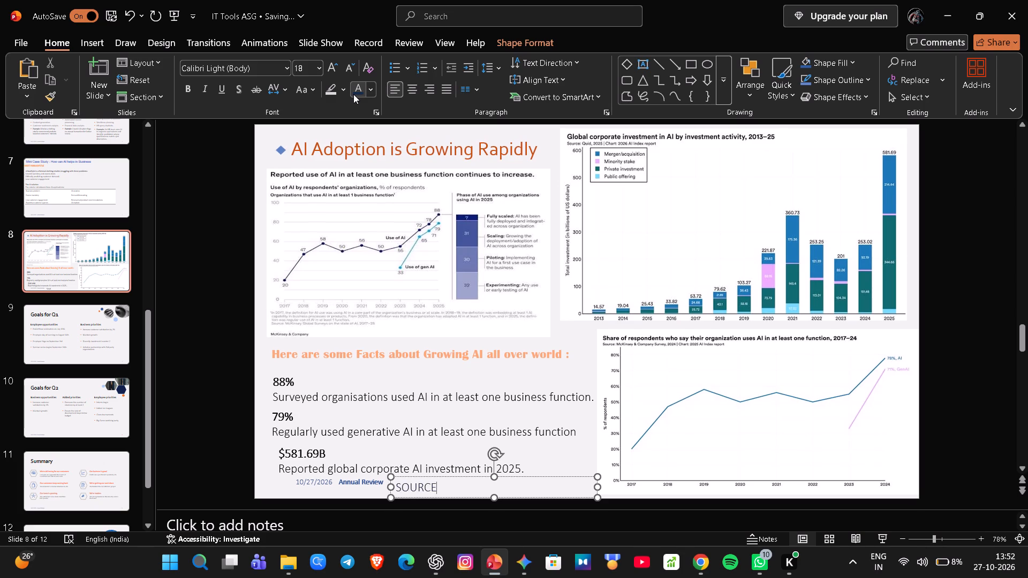
{"action": "key", "text": "BackSpace"}
{"action": "key", "text": "BackSpace"}
{"action": "key", "text": "BackSpace"}
{"action": "key", "text": "BackSpace"}
{"action": "key", "text": "BackSpace"}
{"action": "key", "text": "o"}
{"action": "type", "text": "urce"}
{"action": "key", "text": "space"}
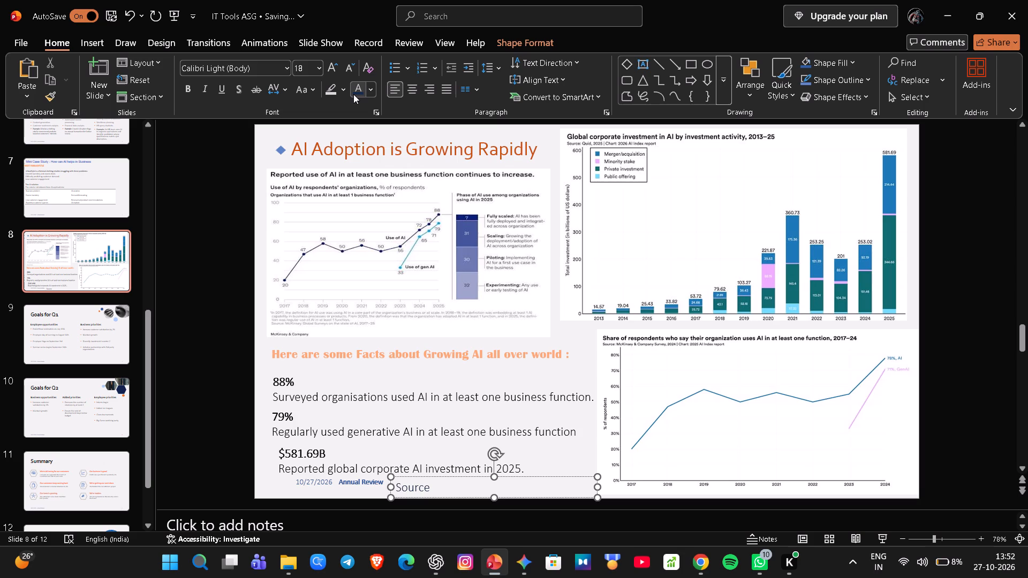
{"action": "key", "text": "shift+colon"}
{"action": "key", "text": "BackSpace"}
{"action": "key", "text": "BackSpace"}
{"action": "type", "text": ":"}
{"action": "key", "text": "space"}
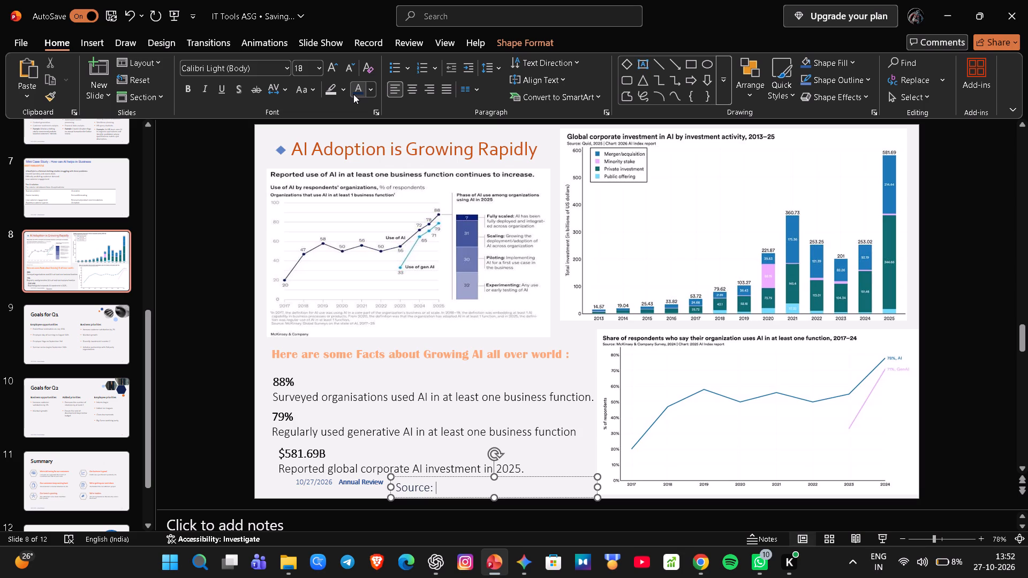
{"action": "key", "text": "s"}
{"action": "type", "text": "tanford"}
{"action": "key", "text": "space"}
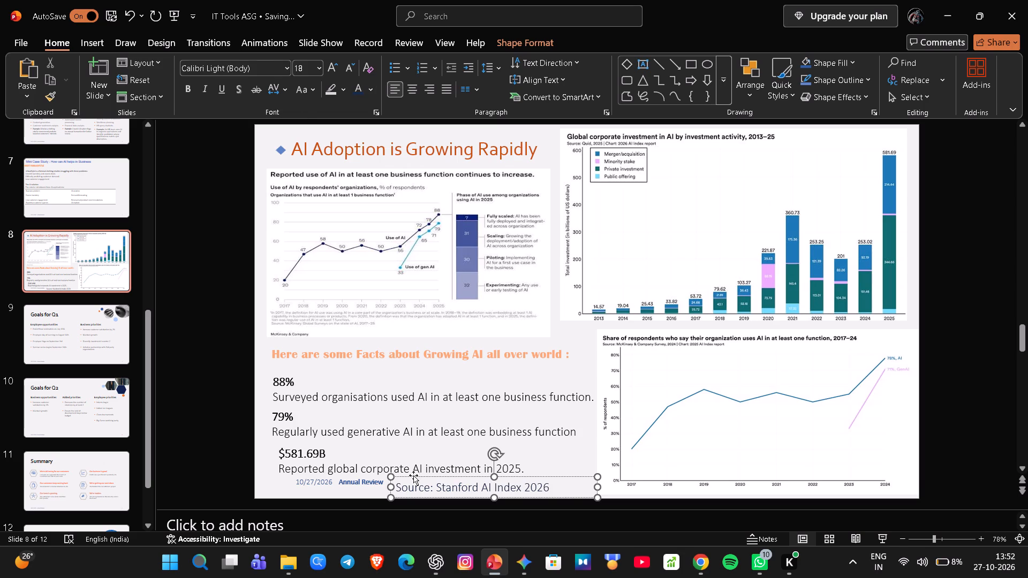
Format the "Source: Stanford AI Index 2026" citation with a dark orange theme shade and an underline.
{"action": "left_click", "coordinate": [395, 487]}
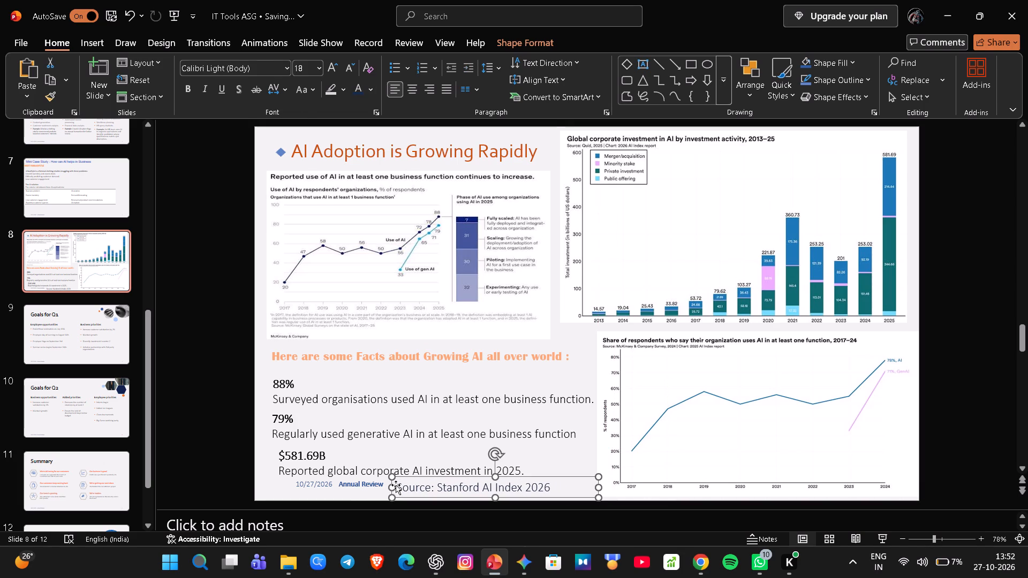
{"action": "left_click", "coordinate": [396, 488]}
{"action": "left_click_drag", "start_coordinate": [397, 488], "coordinate": [547, 479]}
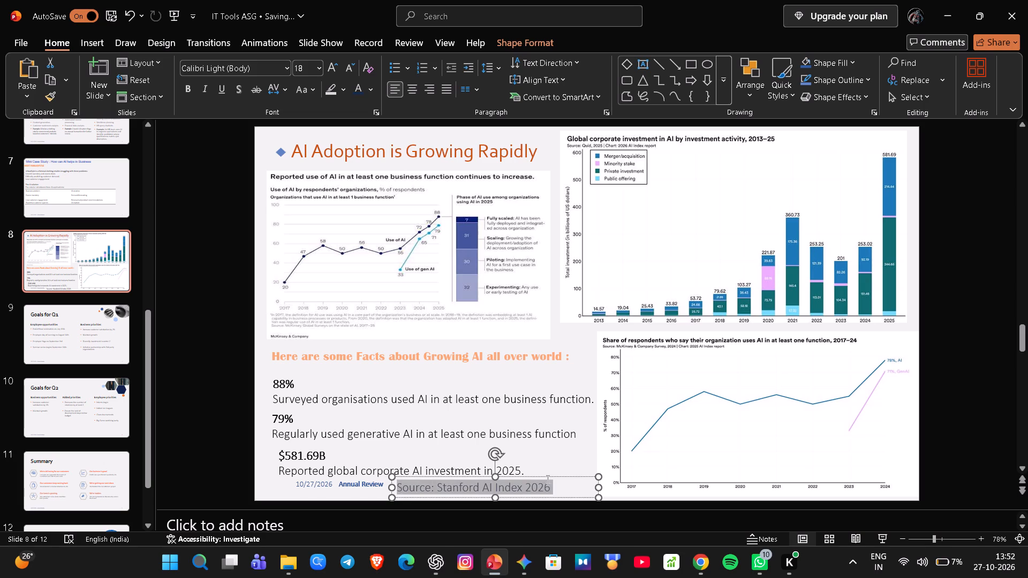
{"action": "left_click_drag", "start_coordinate": [547, 479], "coordinate": [577, 477]}
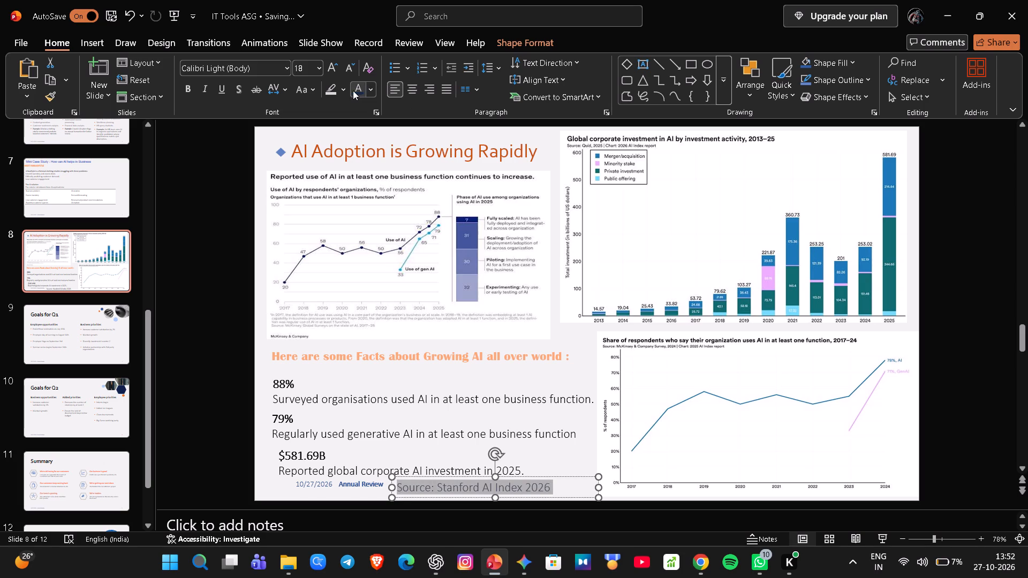
{"action": "left_click", "coordinate": [353, 90]}
{"action": "left_click", "coordinate": [373, 90]}
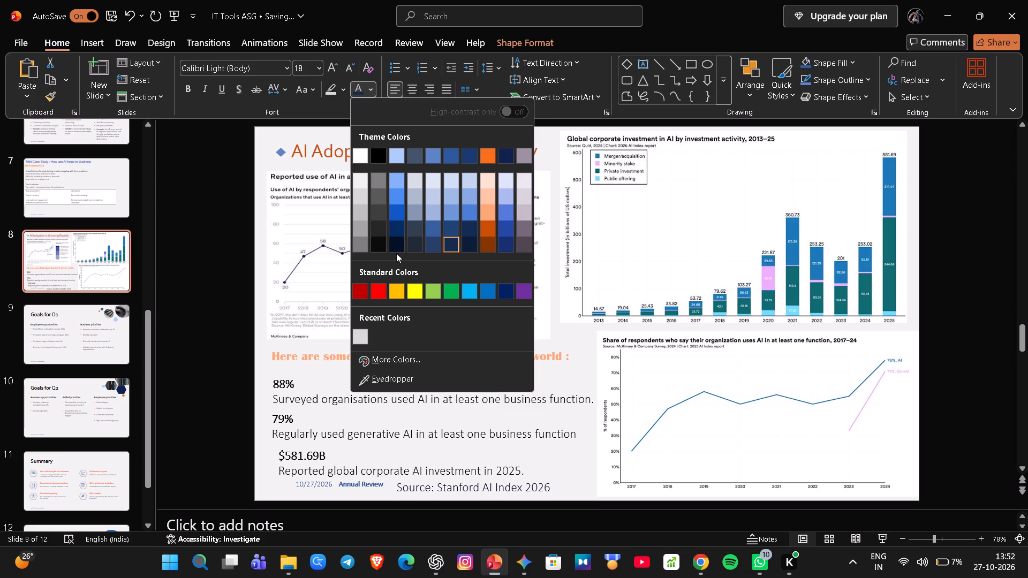
{"action": "left_click", "coordinate": [485, 234]}
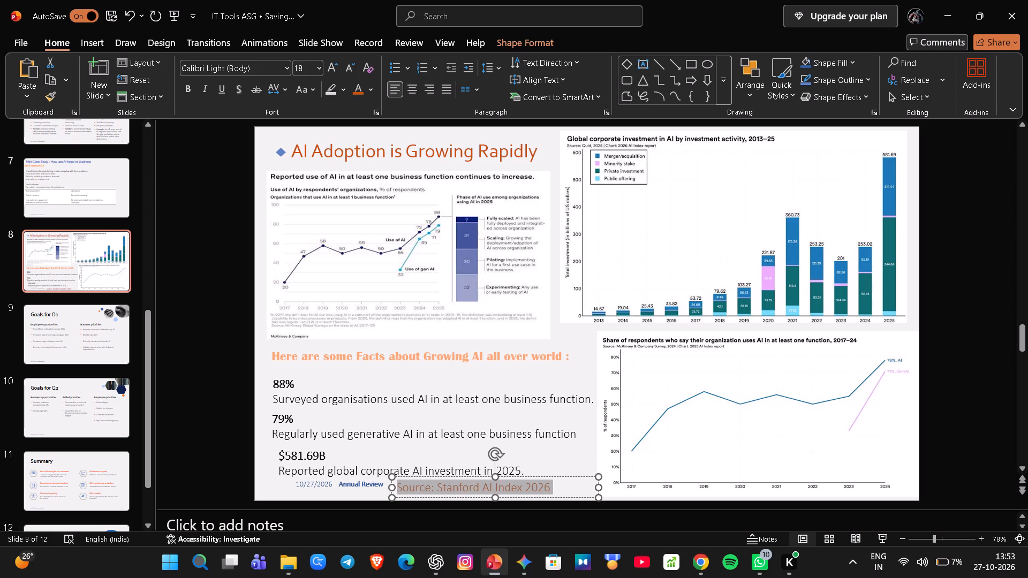
{"action": "left_click", "coordinate": [220, 82]}
{"action": "left_click", "coordinate": [560, 337]}
Shift the $581.69B fact's text box slightly left and up so it lines up with the 79% fact above.
{"action": "left_click", "coordinate": [329, 462]}
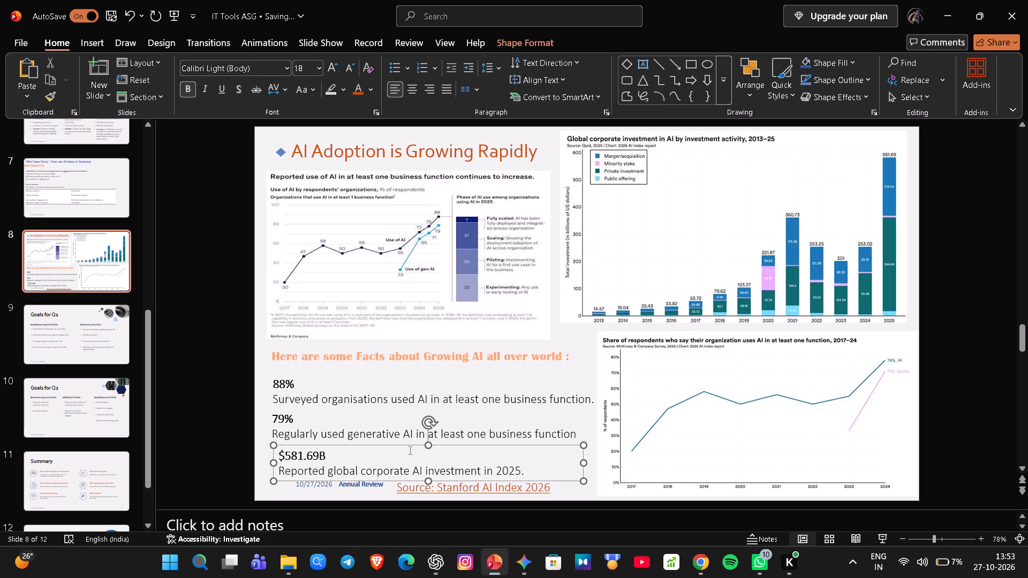
{"action": "left_click_drag", "start_coordinate": [407, 445], "coordinate": [403, 445]}
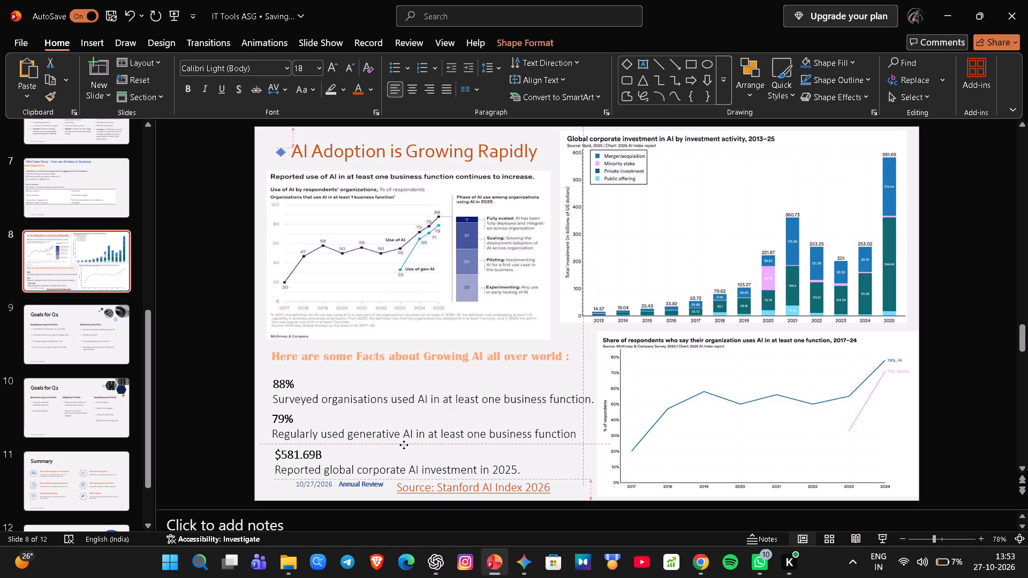
{"action": "left_click_drag", "start_coordinate": [403, 445], "coordinate": [400, 444]}
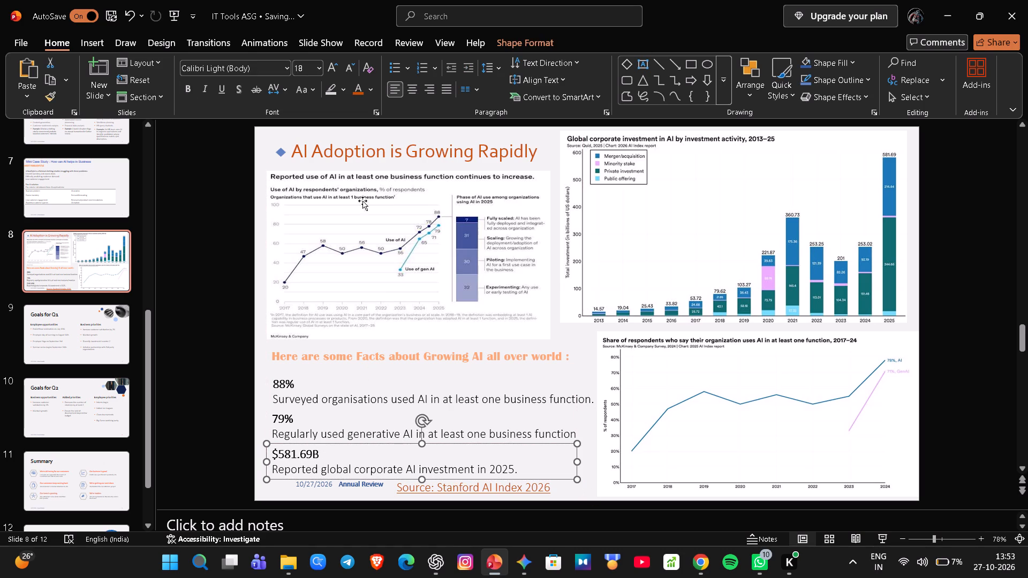
{"action": "left_click", "coordinate": [654, 36]}
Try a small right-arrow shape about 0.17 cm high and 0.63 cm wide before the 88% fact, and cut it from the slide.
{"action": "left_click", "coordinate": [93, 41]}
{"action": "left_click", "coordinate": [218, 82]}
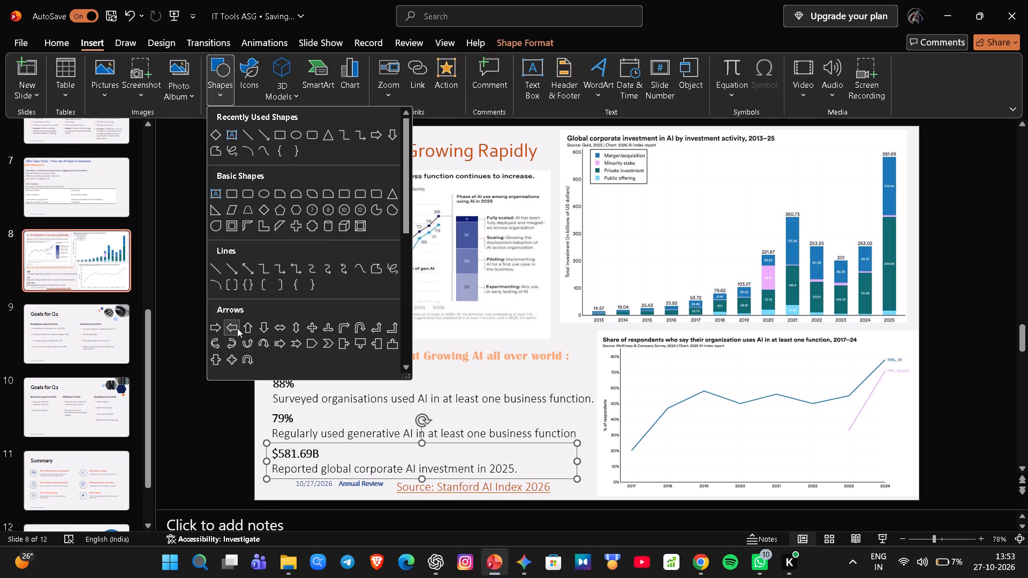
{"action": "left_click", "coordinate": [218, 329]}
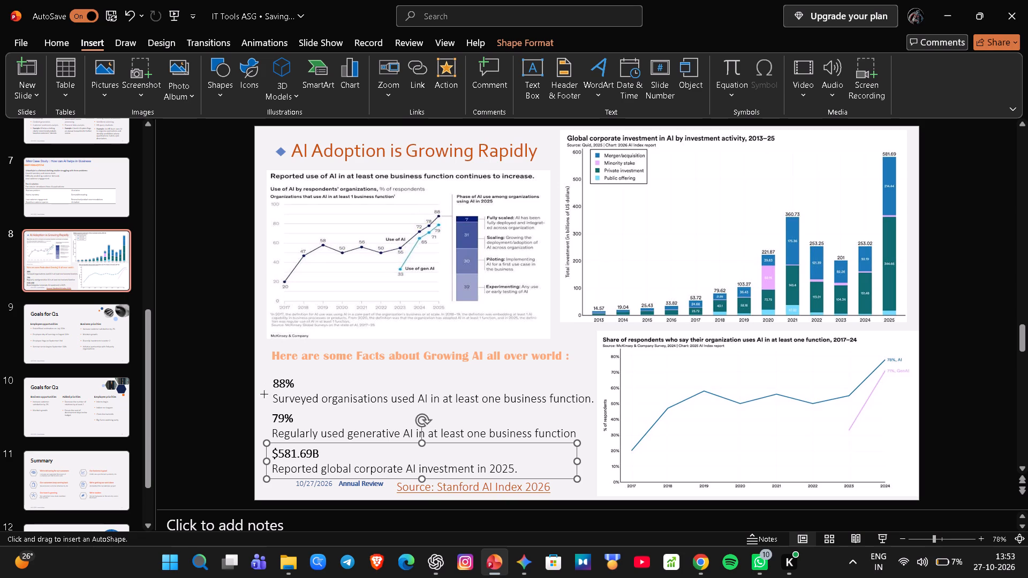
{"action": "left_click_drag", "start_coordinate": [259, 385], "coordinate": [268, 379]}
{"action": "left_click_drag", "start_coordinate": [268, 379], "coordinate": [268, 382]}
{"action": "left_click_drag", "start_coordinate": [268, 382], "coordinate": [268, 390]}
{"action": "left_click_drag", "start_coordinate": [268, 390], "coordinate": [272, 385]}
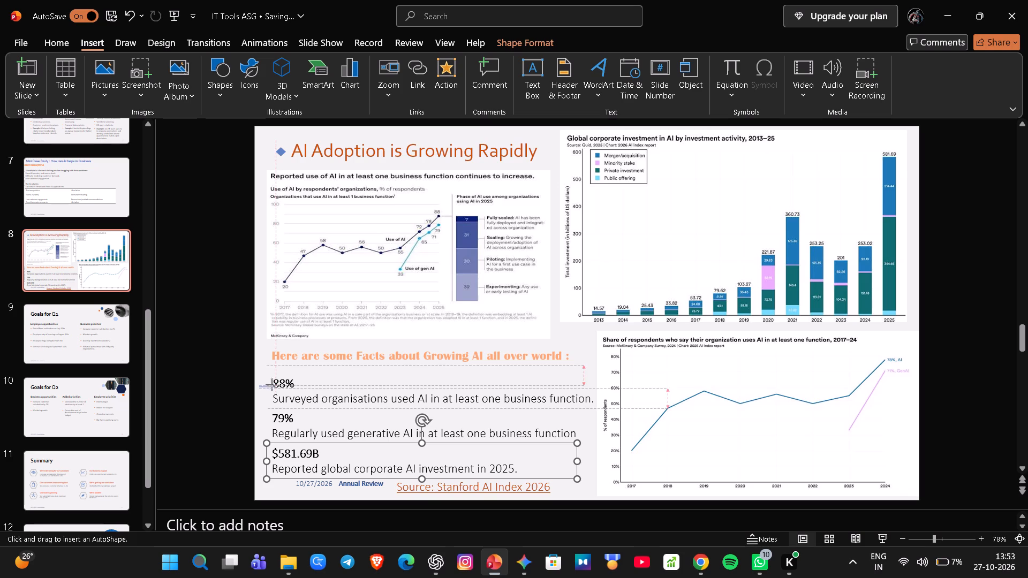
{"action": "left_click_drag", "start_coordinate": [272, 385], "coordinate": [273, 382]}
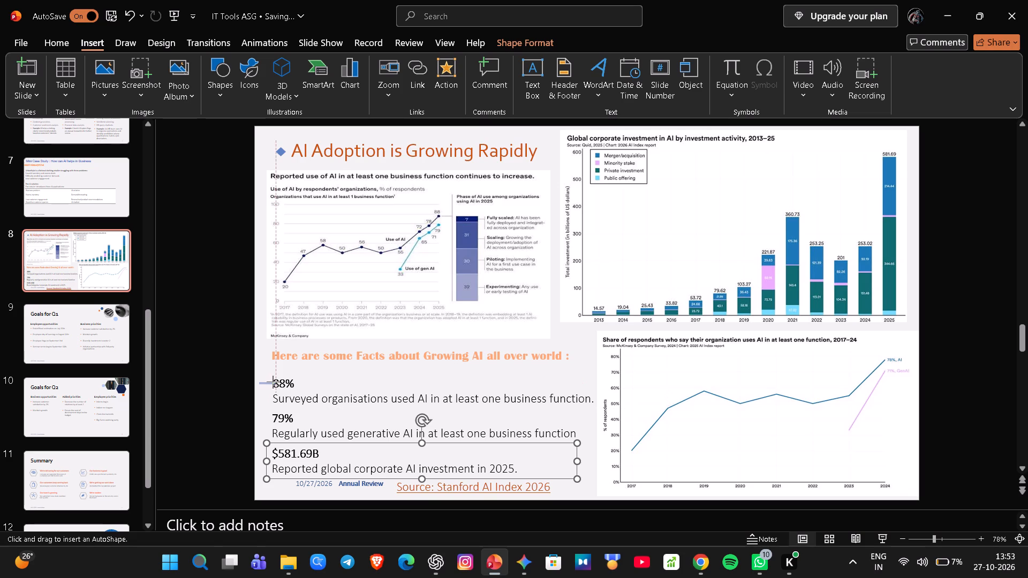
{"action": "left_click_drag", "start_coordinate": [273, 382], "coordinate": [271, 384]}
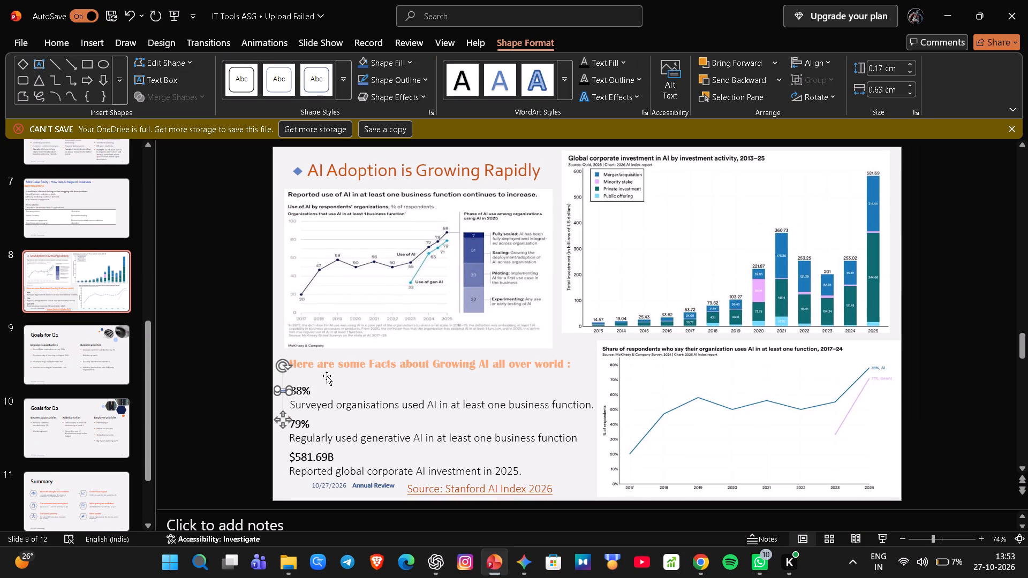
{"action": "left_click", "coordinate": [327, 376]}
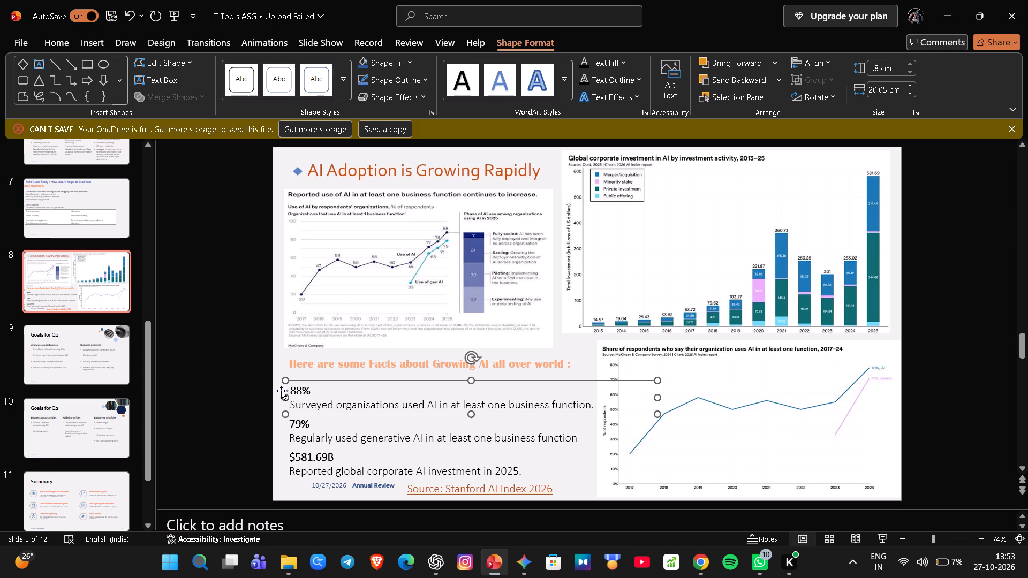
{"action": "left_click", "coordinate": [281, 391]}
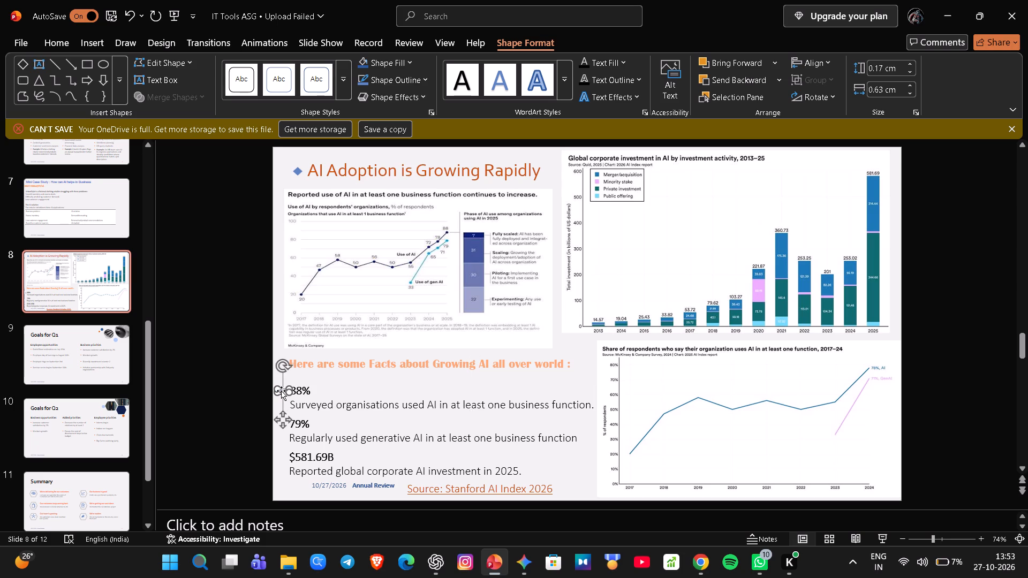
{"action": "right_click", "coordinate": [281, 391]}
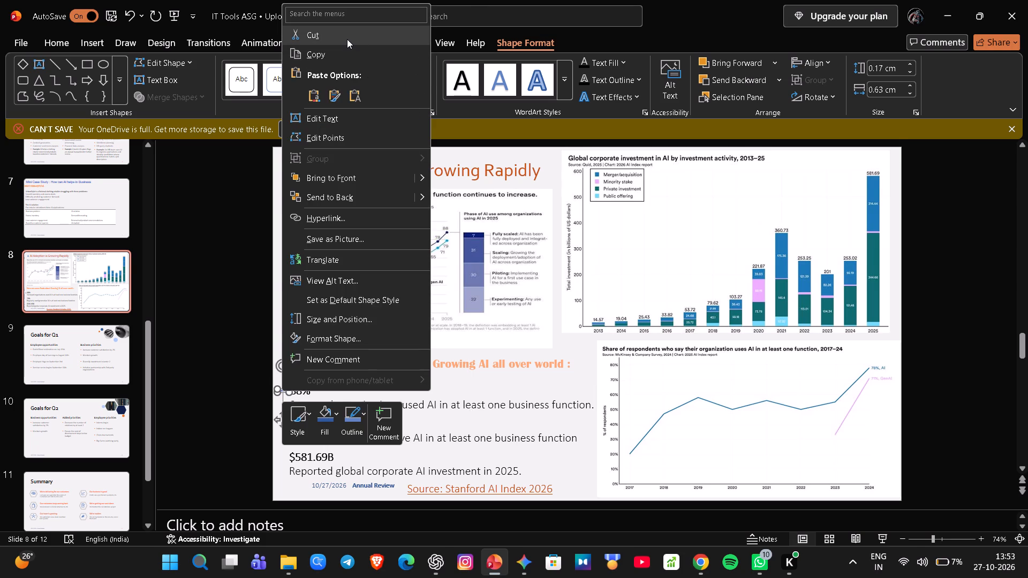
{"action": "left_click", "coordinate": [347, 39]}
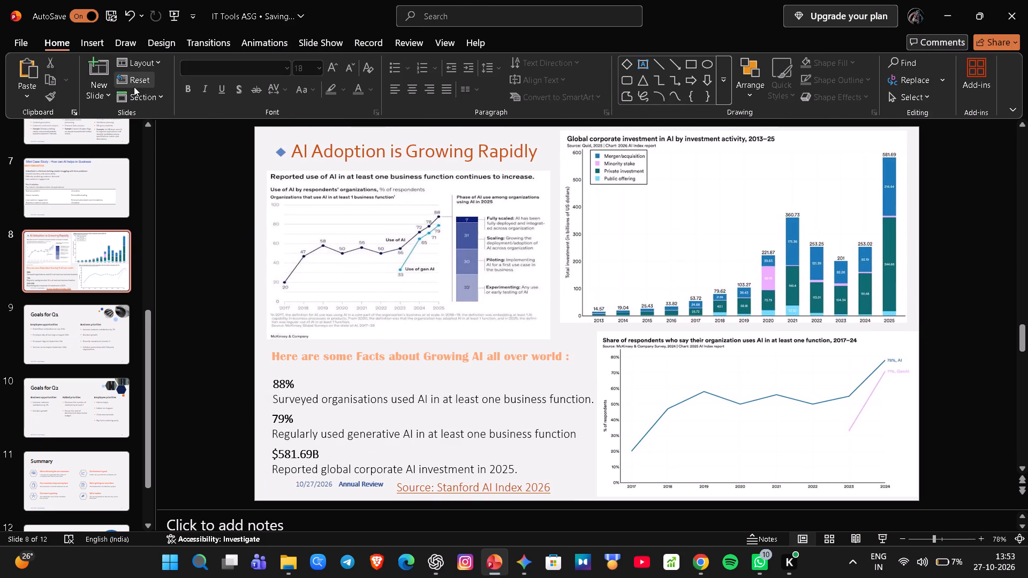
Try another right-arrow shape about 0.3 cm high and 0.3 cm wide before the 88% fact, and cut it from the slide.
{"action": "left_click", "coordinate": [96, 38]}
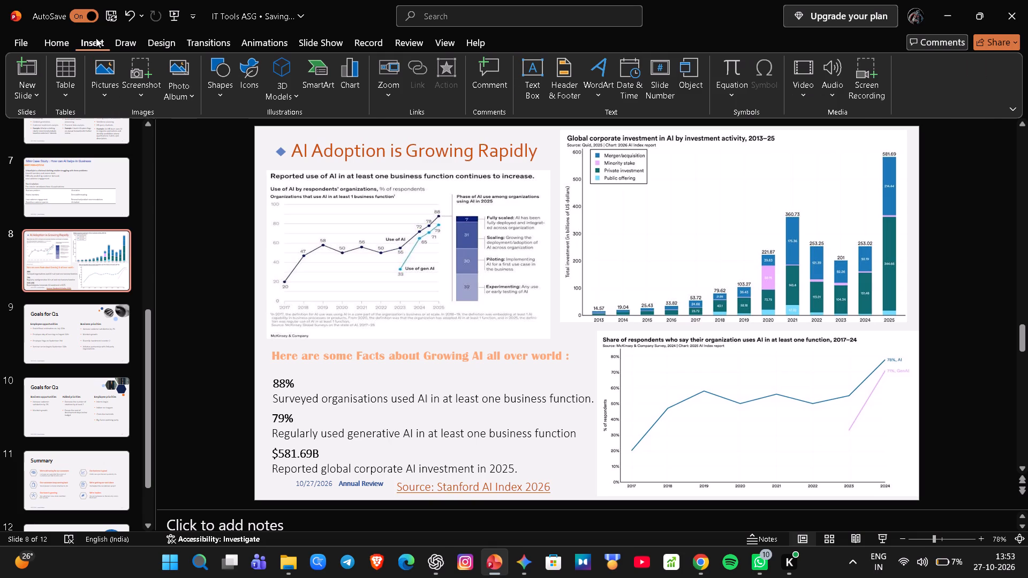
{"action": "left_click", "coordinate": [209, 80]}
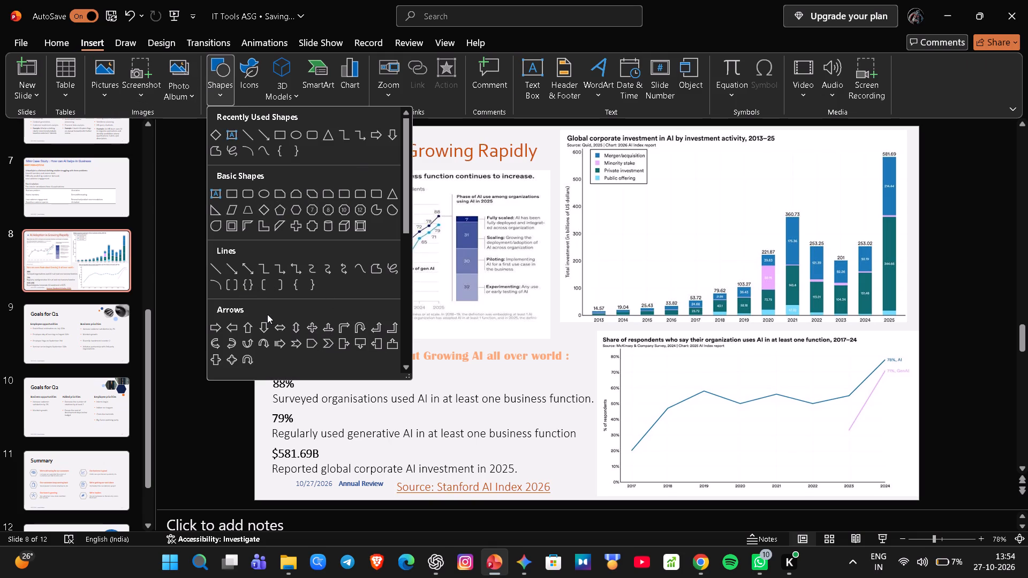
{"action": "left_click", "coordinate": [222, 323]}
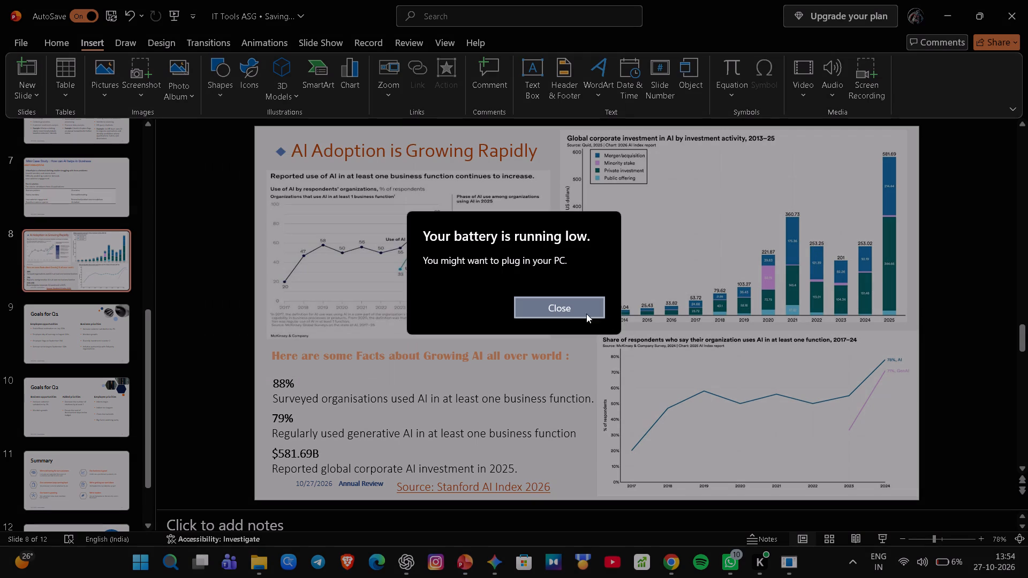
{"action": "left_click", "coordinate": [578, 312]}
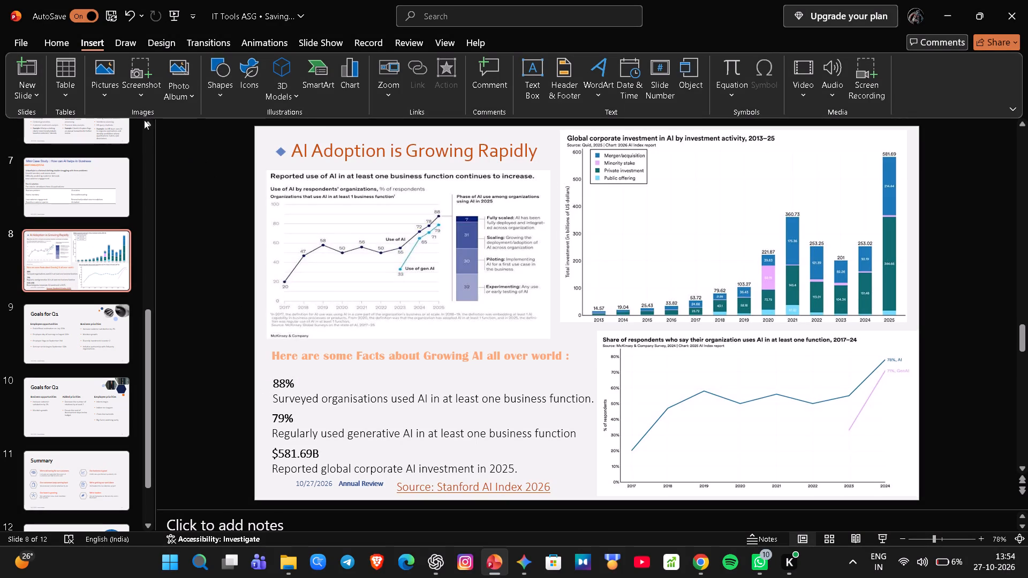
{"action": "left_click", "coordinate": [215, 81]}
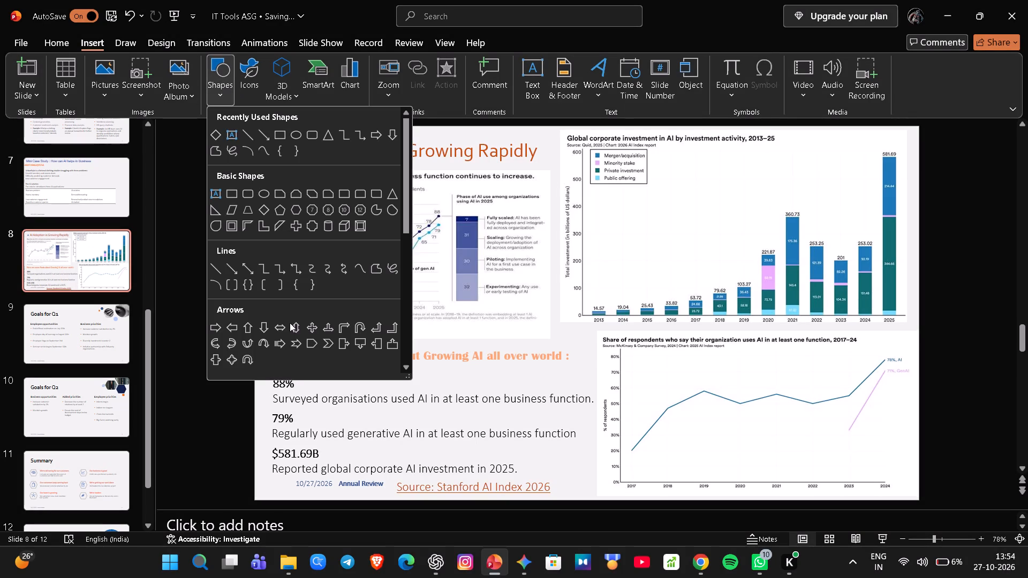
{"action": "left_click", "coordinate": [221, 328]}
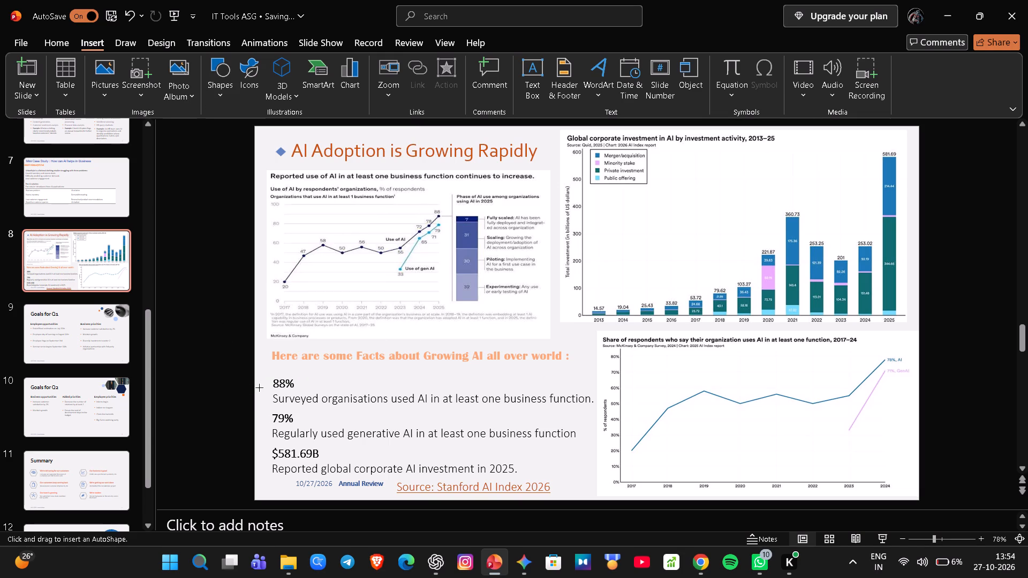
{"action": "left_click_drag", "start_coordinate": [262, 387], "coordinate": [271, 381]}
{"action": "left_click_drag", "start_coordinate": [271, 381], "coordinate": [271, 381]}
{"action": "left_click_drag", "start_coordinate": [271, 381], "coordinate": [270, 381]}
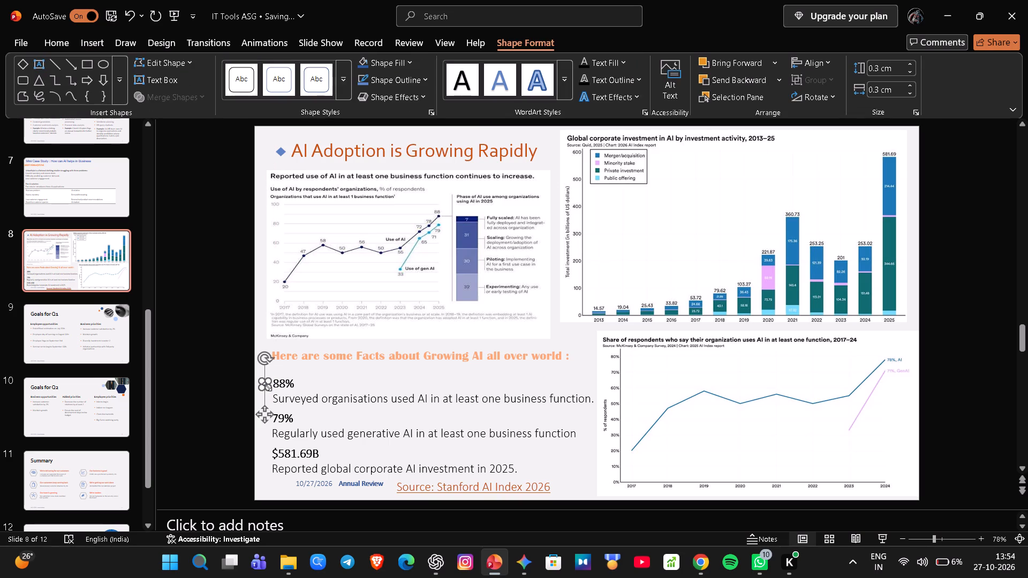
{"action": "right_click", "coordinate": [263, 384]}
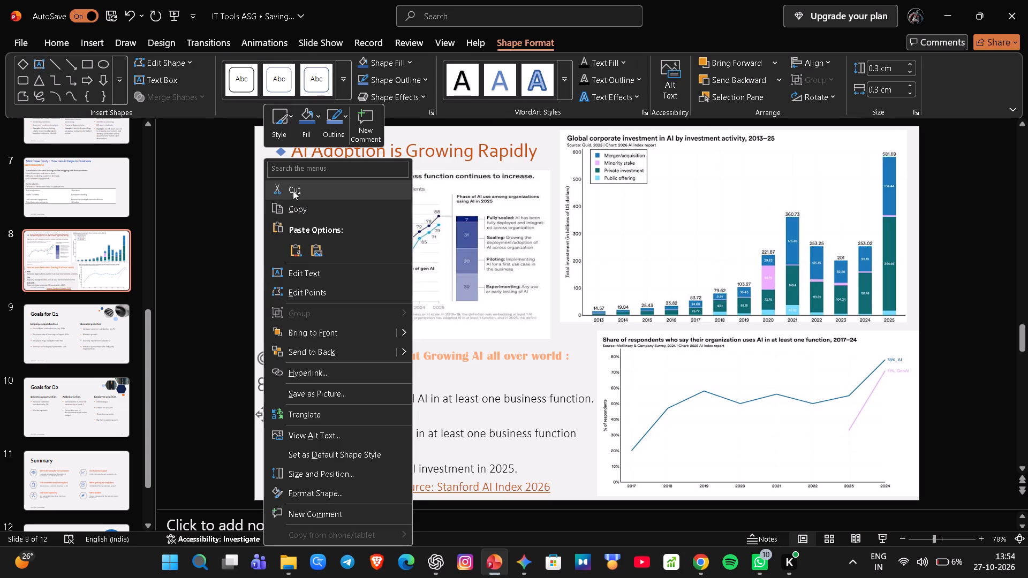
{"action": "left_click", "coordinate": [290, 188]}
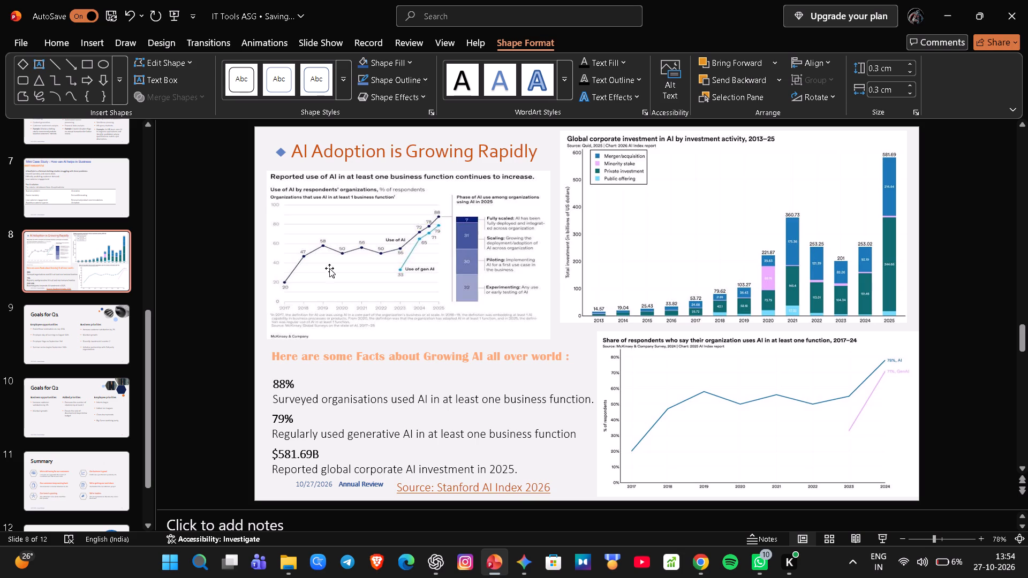
Draw a right-arrow shape about 0.42 cm high and 1.02 cm wide in the gap between the facts heading and the 88% fact.
{"action": "left_click_drag", "start_coordinate": [82, 44], "coordinate": [210, 77]}
{"action": "left_click", "coordinate": [210, 77]}
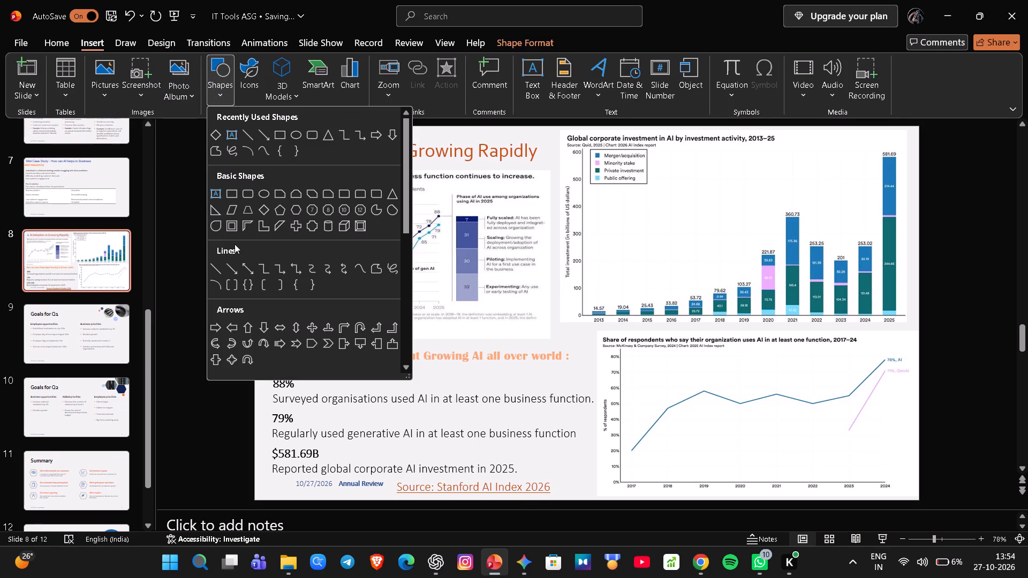
{"action": "left_click", "coordinate": [218, 325]}
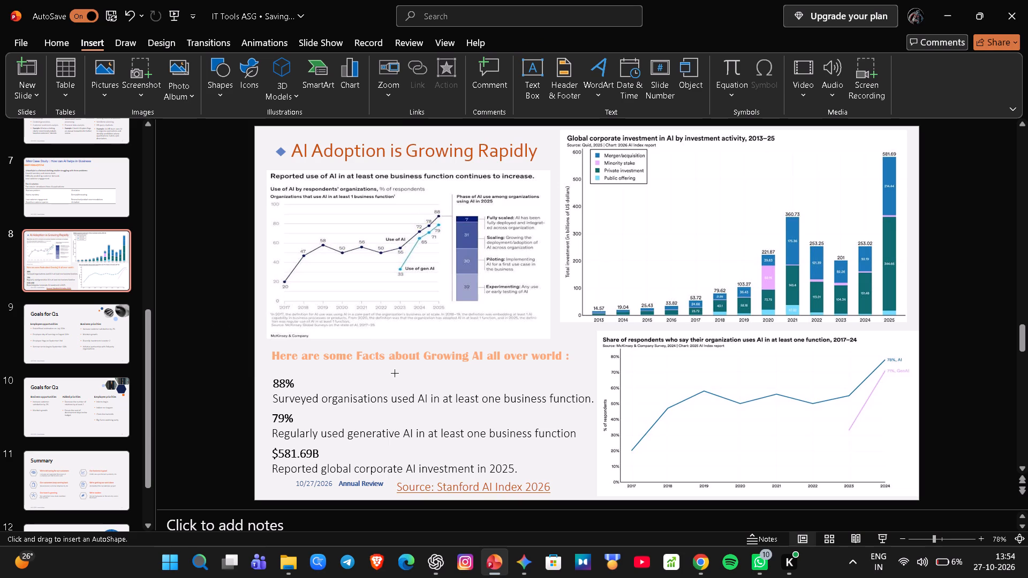
{"action": "left_click_drag", "start_coordinate": [395, 373], "coordinate": [414, 364]}
{"action": "left_click_drag", "start_coordinate": [414, 364], "coordinate": [411, 364]}
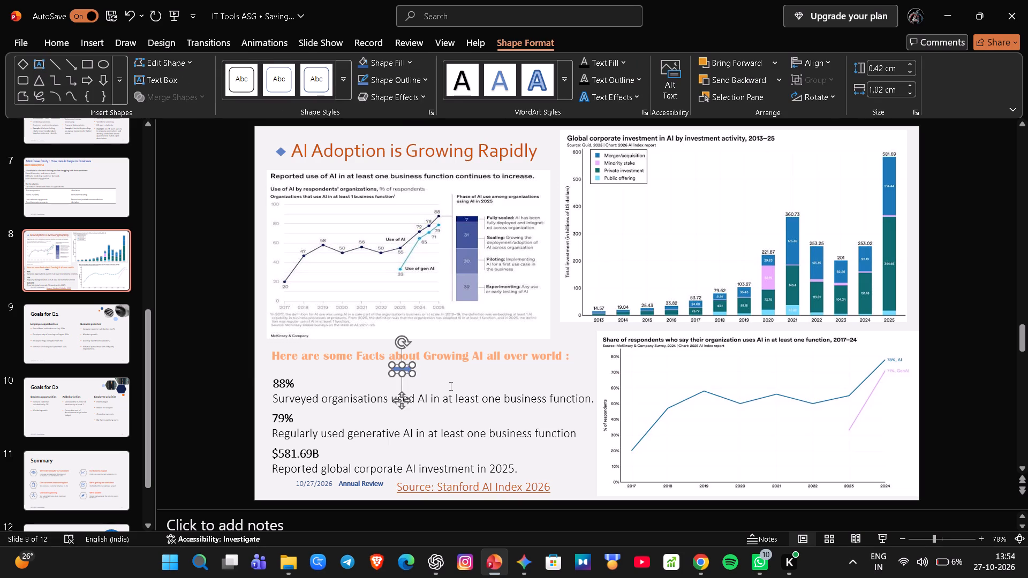
Reposition the McKinsey chart slightly higher beneath the slide title, keeping its left edge in line with the facts text.
{"action": "left_click_drag", "start_coordinate": [403, 298], "coordinate": [485, 317]}
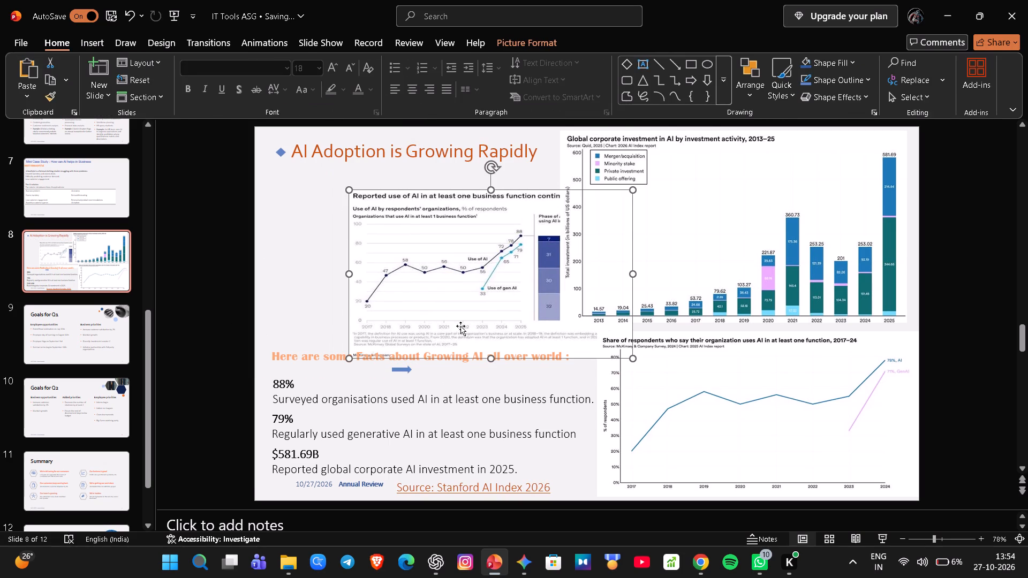
{"action": "left_click_drag", "start_coordinate": [388, 257], "coordinate": [314, 233]}
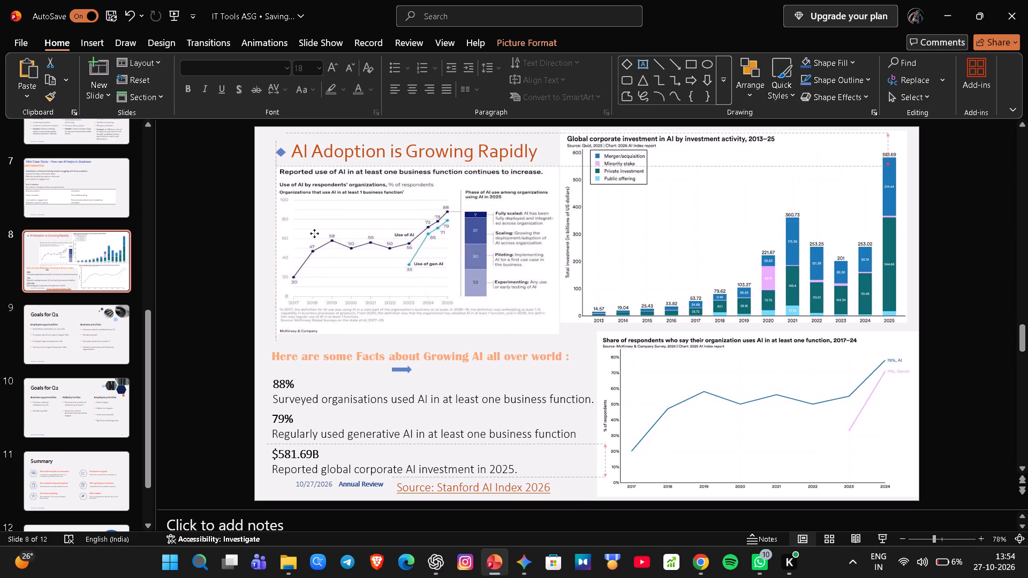
{"action": "left_click_drag", "start_coordinate": [314, 233], "coordinate": [306, 235]}
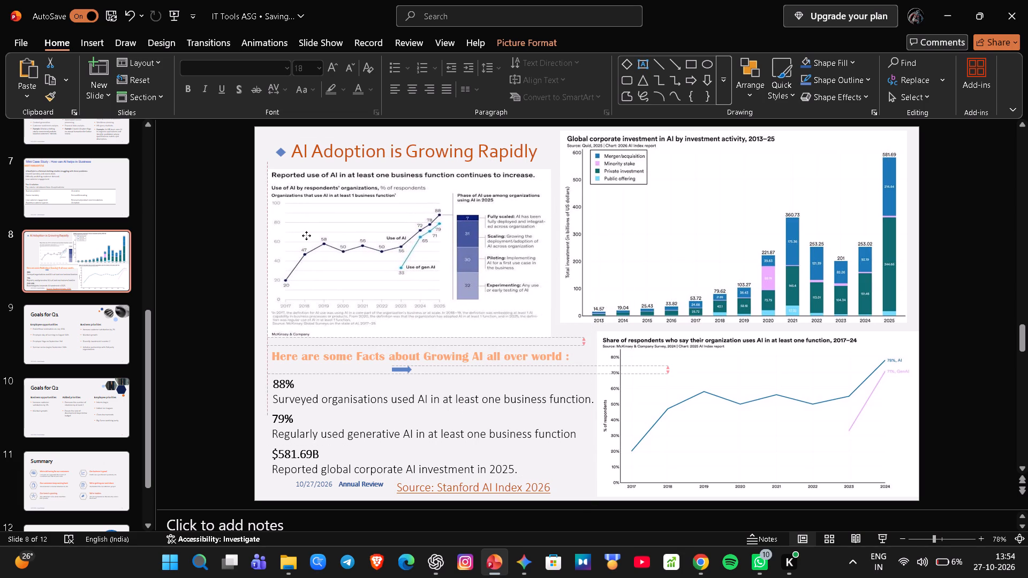
{"action": "left_click_drag", "start_coordinate": [306, 235], "coordinate": [306, 231]}
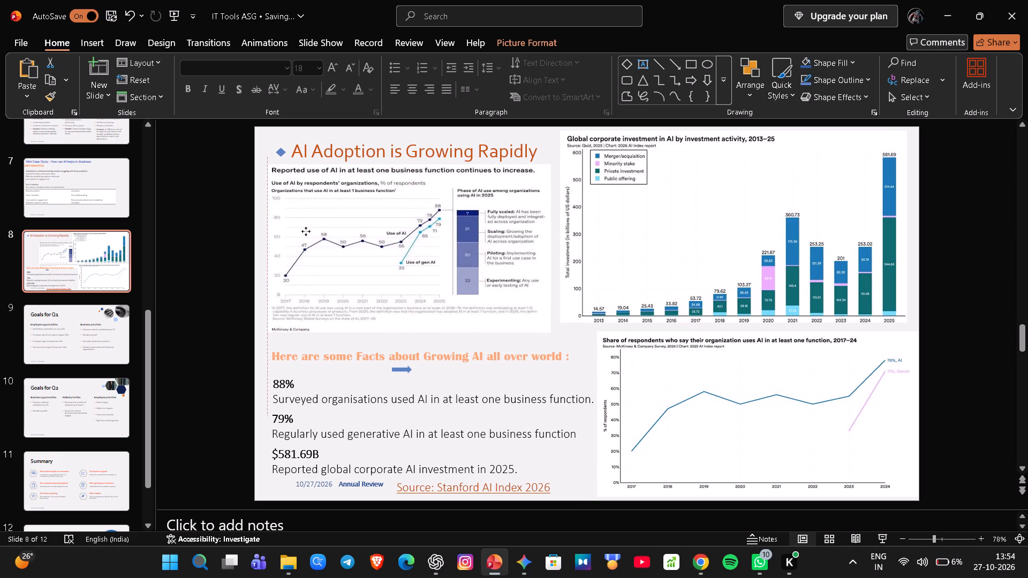
{"action": "left_click_drag", "start_coordinate": [306, 231], "coordinate": [306, 234]}
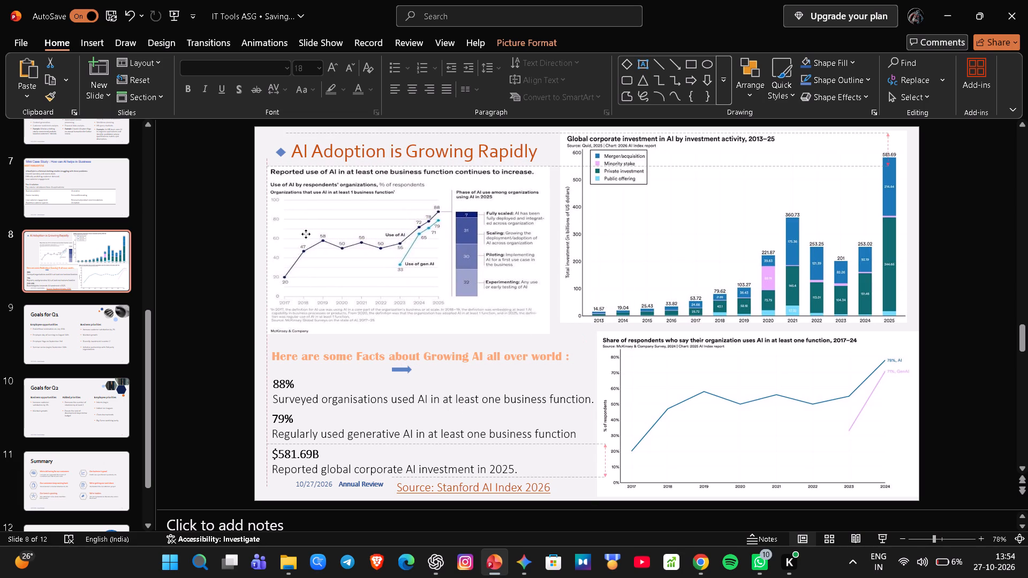
{"action": "left_click_drag", "start_coordinate": [306, 234], "coordinate": [307, 236]}
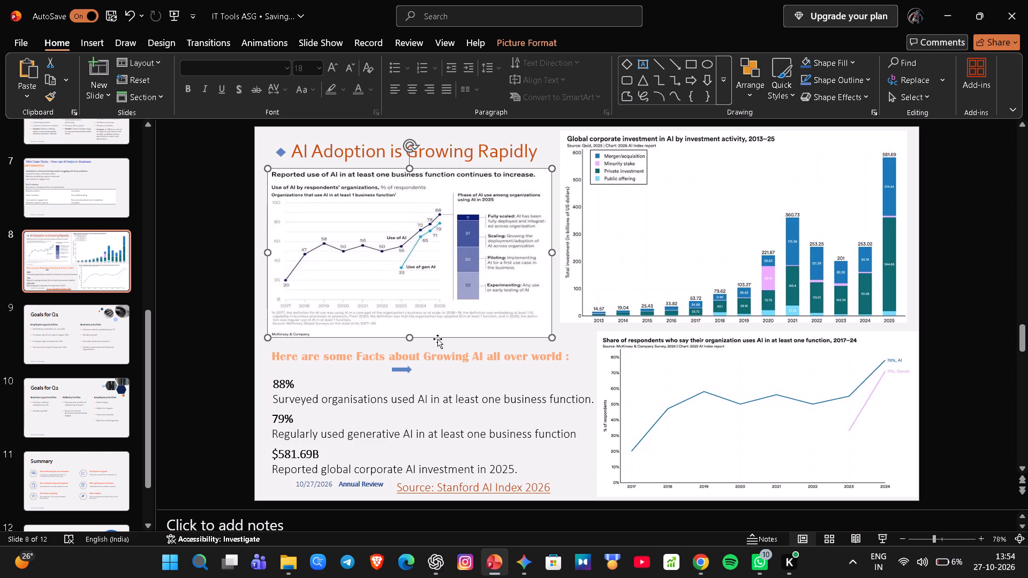
Draw a second right-arrow shape about 0.42 cm high and 1.02 cm wide just after the first arrow.
{"action": "left_click", "coordinate": [89, 41]}
{"action": "left_click", "coordinate": [224, 78]}
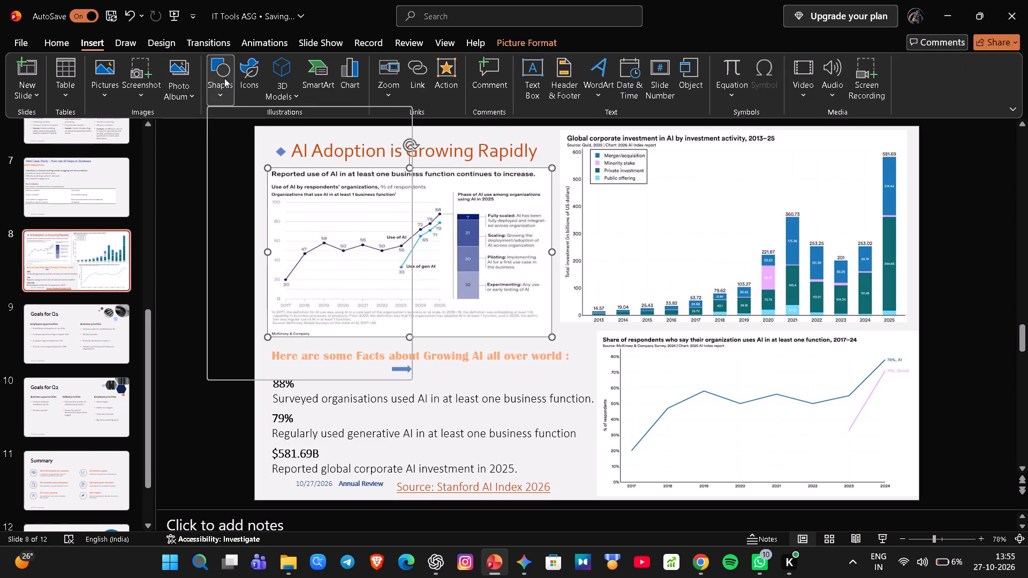
{"action": "left_click", "coordinate": [218, 325]}
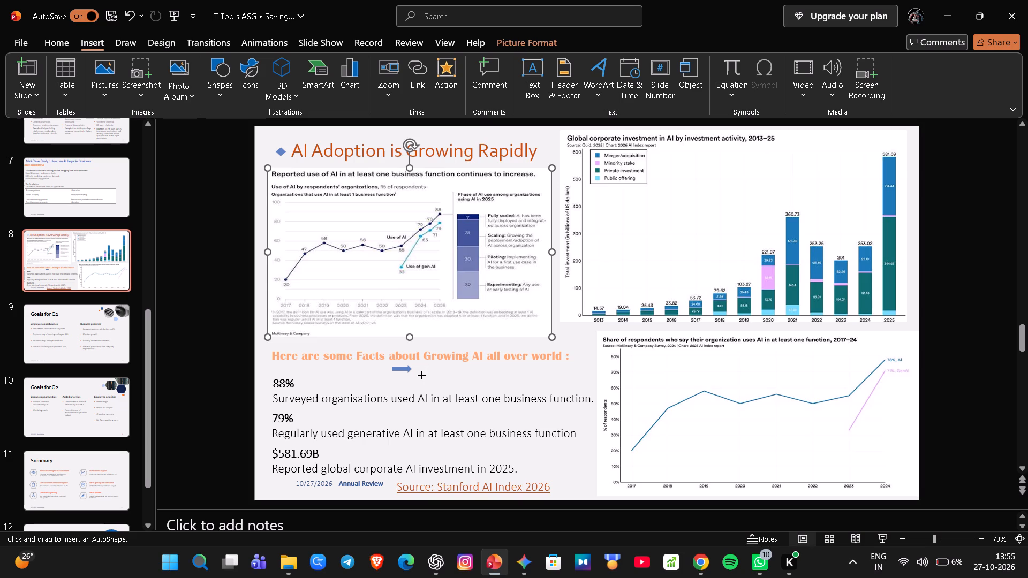
{"action": "left_click_drag", "start_coordinate": [421, 375], "coordinate": [441, 367]}
{"action": "left_click_drag", "start_coordinate": [441, 367], "coordinate": [441, 366]}
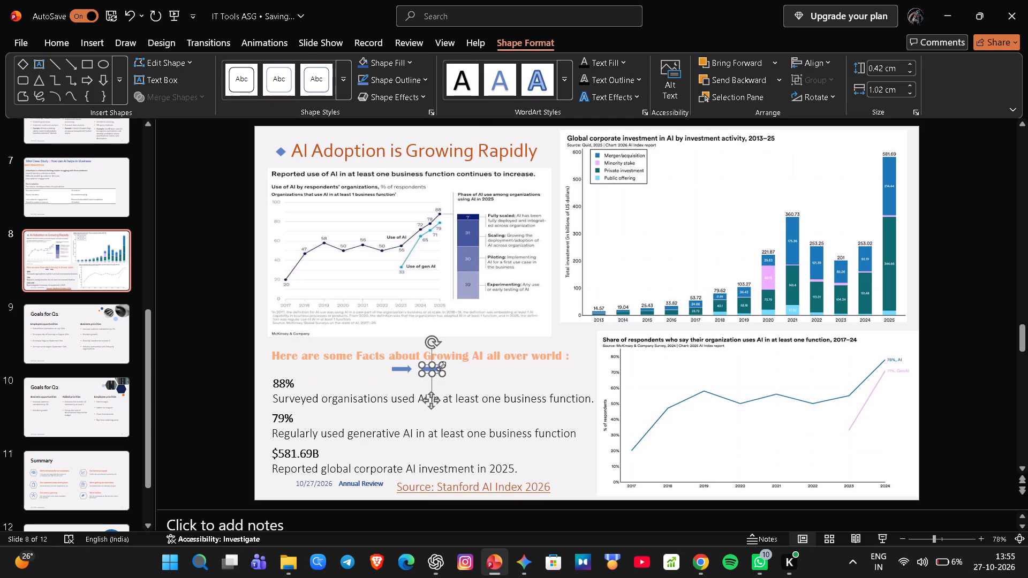
Draw a third right-arrow shape about 0.42 cm high and 1.02 cm wide in the same row after the second arrow.
{"action": "left_click", "coordinate": [93, 48]}
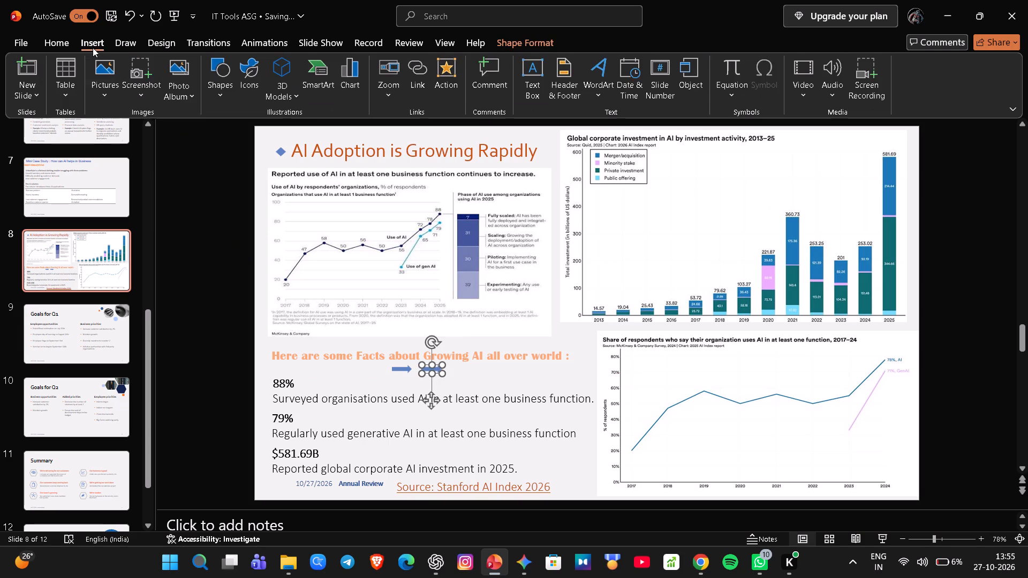
{"action": "left_click", "coordinate": [221, 82]}
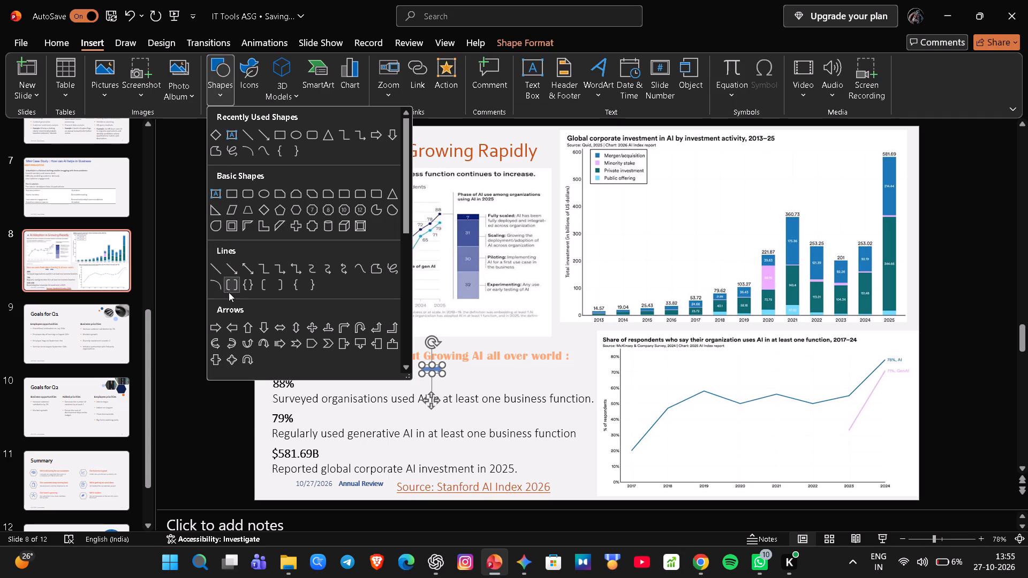
{"action": "left_click", "coordinate": [208, 322]}
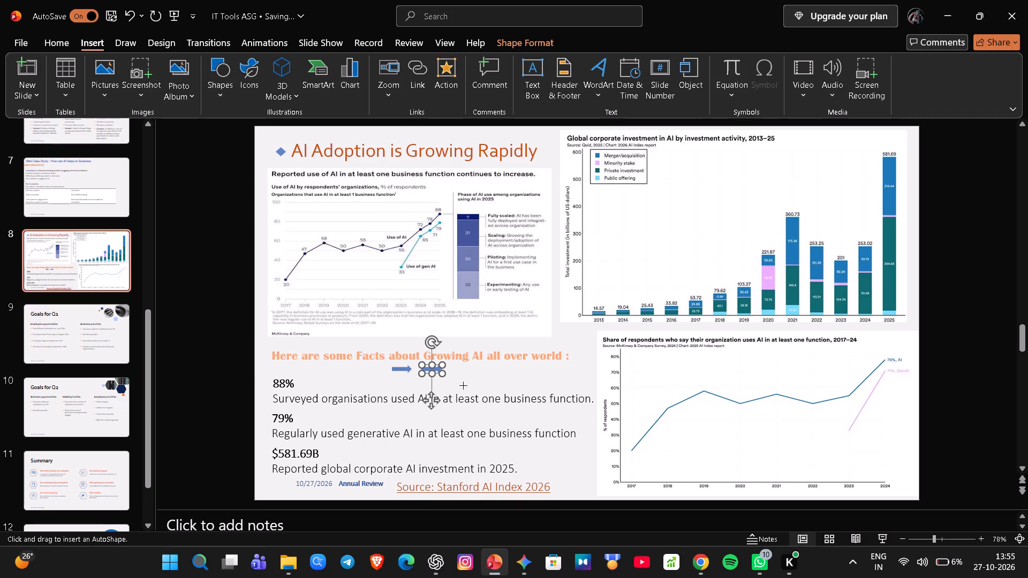
{"action": "left_click_drag", "start_coordinate": [457, 371], "coordinate": [465, 369]}
{"action": "left_click_drag", "start_coordinate": [465, 369], "coordinate": [474, 364]}
{"action": "left_click_drag", "start_coordinate": [474, 364], "coordinate": [474, 364]}
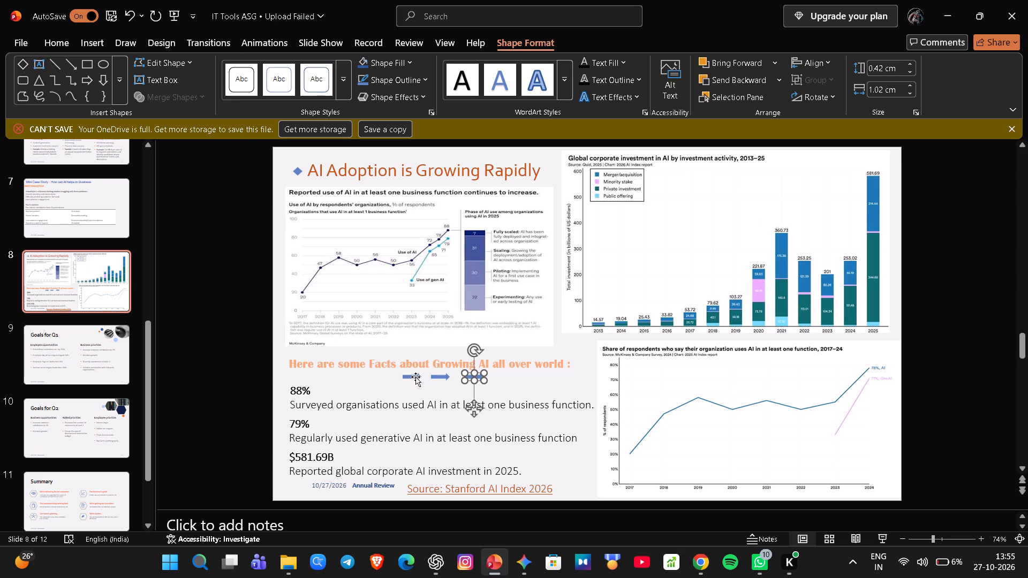
Move the first arrow in front of the 88% fact as its bullet marker.
{"action": "left_click_drag", "start_coordinate": [415, 377], "coordinate": [285, 393]}
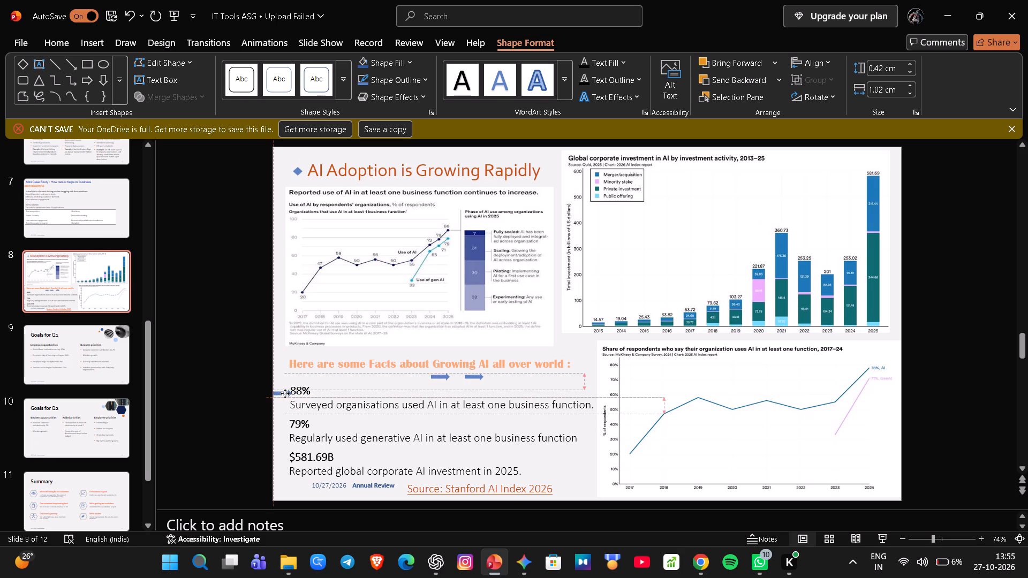
{"action": "left_click_drag", "start_coordinate": [285, 393], "coordinate": [285, 393]}
{"action": "left_click_drag", "start_coordinate": [285, 393], "coordinate": [289, 397]}
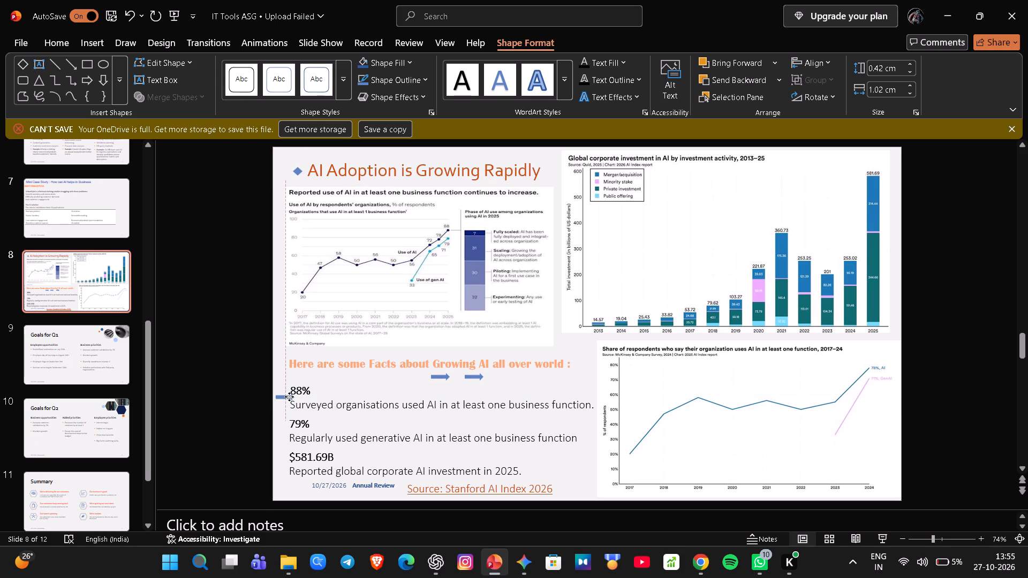
{"action": "left_click_drag", "start_coordinate": [289, 397], "coordinate": [282, 391]}
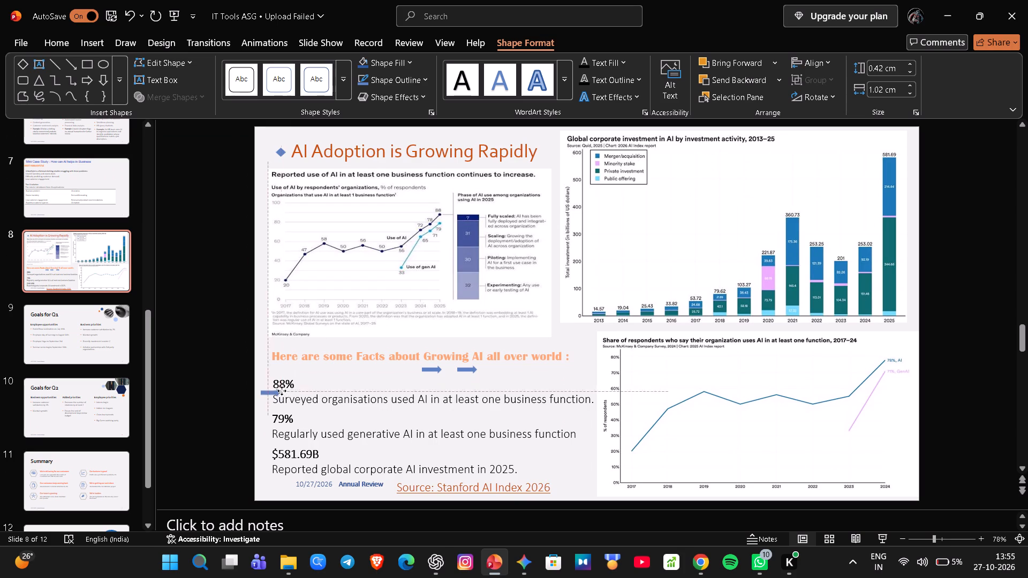
{"action": "left_click_drag", "start_coordinate": [282, 391], "coordinate": [276, 385]}
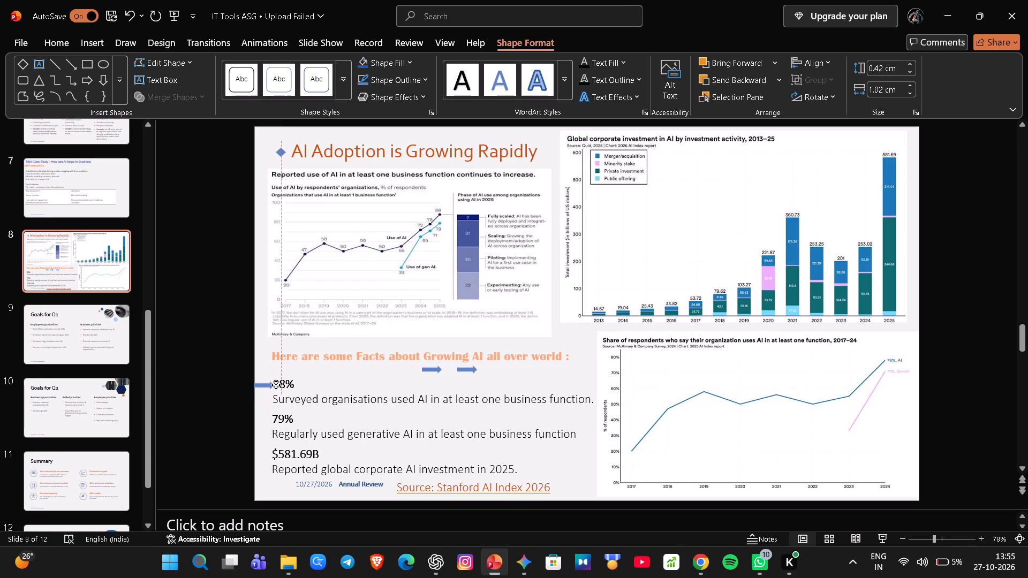
{"action": "left_click_drag", "start_coordinate": [276, 385], "coordinate": [275, 386]}
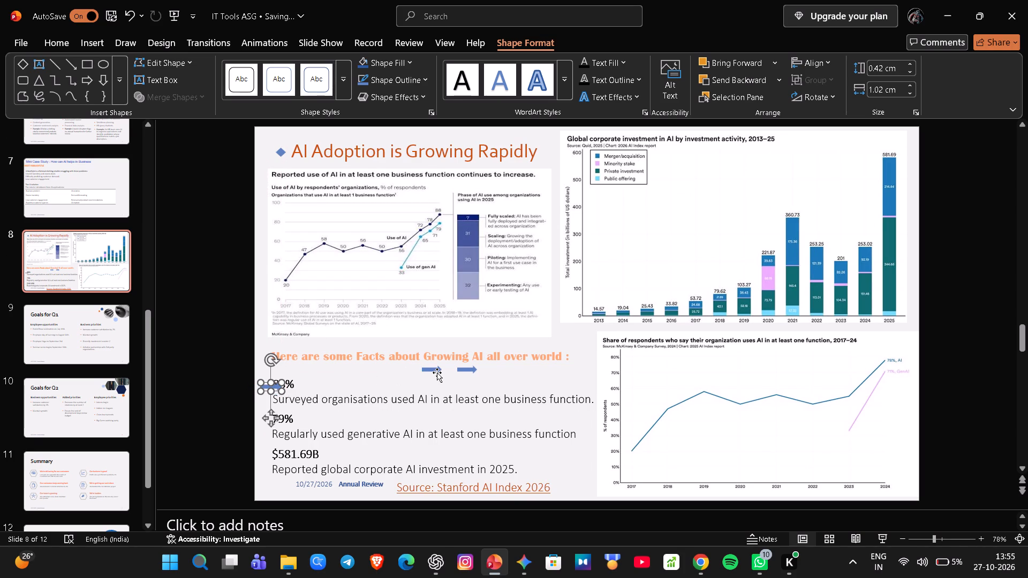
Resize the second arrow to about 0.52 cm high and place it in front of the 79% fact.
{"action": "left_click", "coordinate": [431, 371]}
{"action": "left_click_drag", "start_coordinate": [431, 371], "coordinate": [410, 378]}
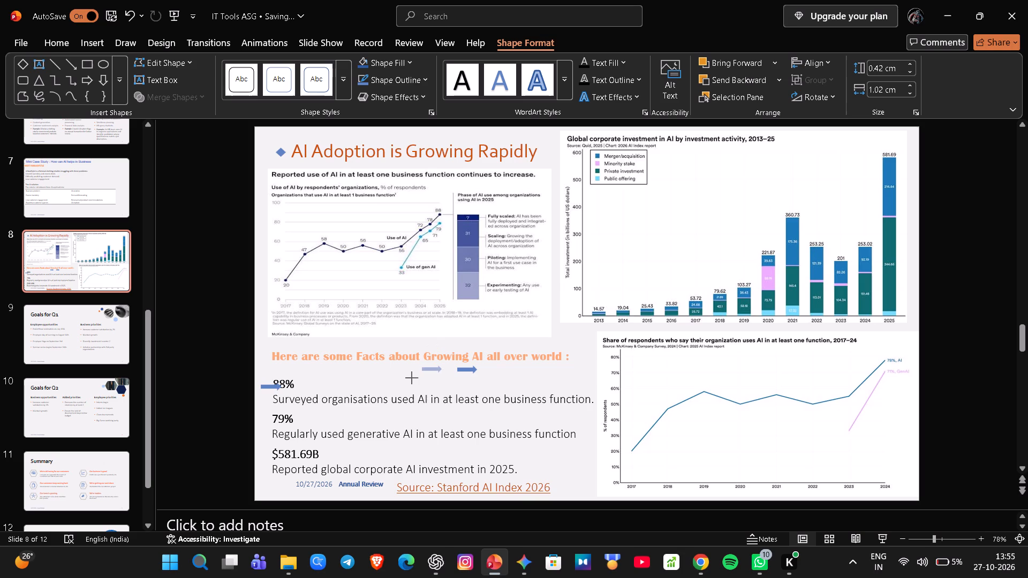
{"action": "left_click_drag", "start_coordinate": [410, 378], "coordinate": [394, 384]}
{"action": "left_click_drag", "start_coordinate": [394, 384], "coordinate": [423, 373]}
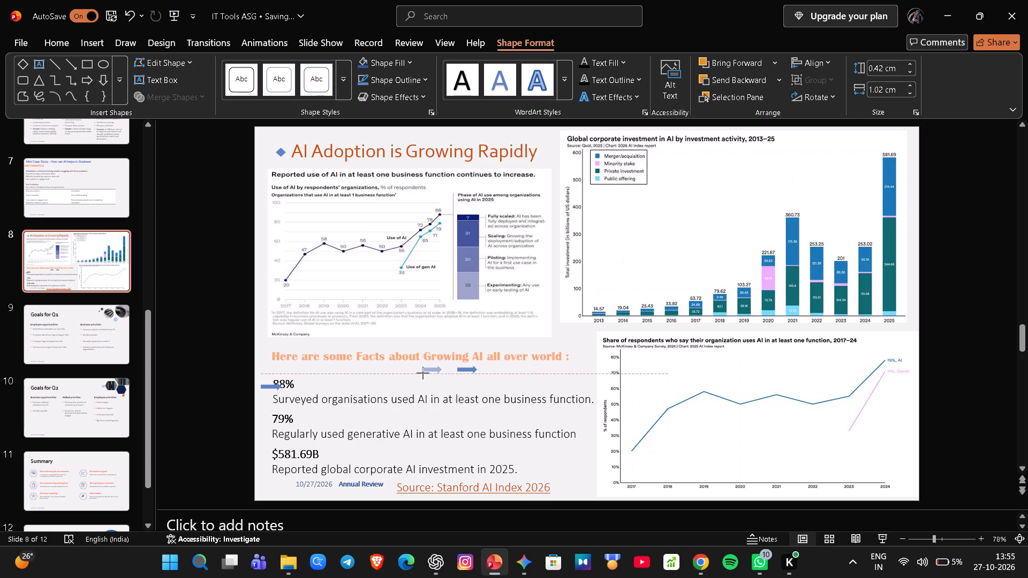
{"action": "left_click_drag", "start_coordinate": [423, 373], "coordinate": [421, 373]}
{"action": "left_click_drag", "start_coordinate": [421, 373], "coordinate": [421, 375]}
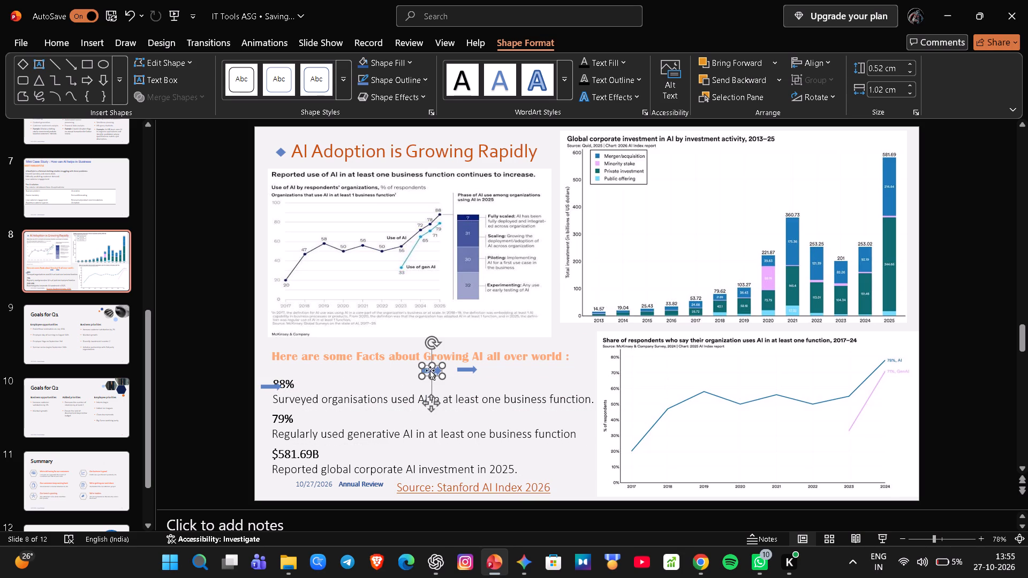
{"action": "left_click_drag", "start_coordinate": [432, 370], "coordinate": [330, 410]}
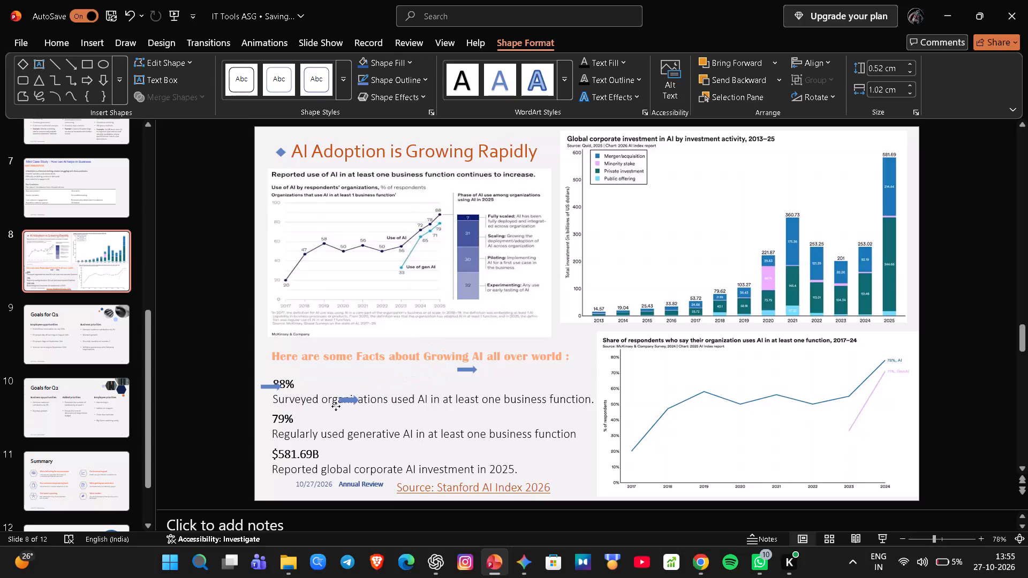
{"action": "left_click_drag", "start_coordinate": [330, 410], "coordinate": [266, 417]}
Place the third arrow in front of the $581.69B fact.
{"action": "left_click_drag", "start_coordinate": [471, 368], "coordinate": [462, 368]}
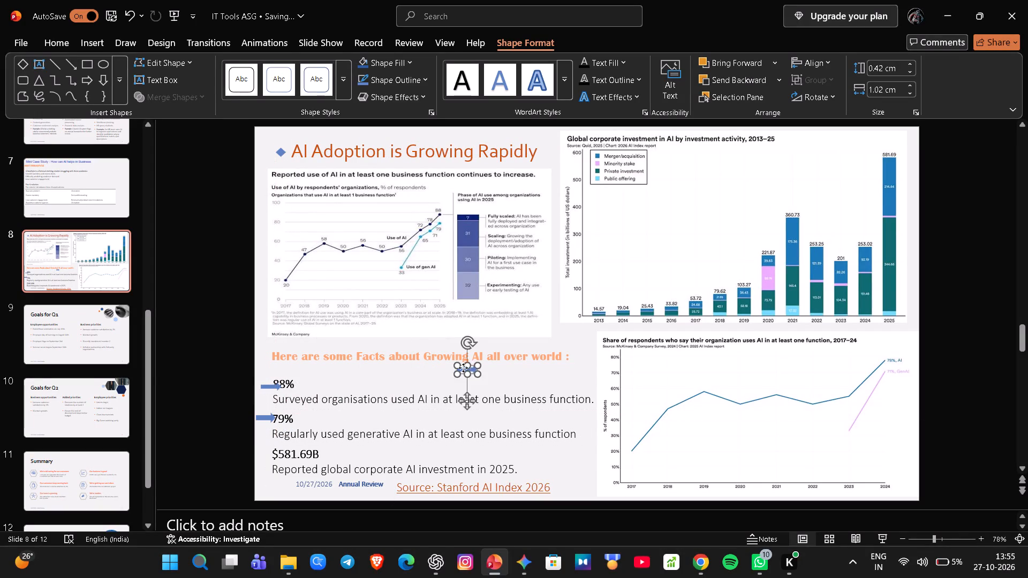
{"action": "left_click_drag", "start_coordinate": [462, 368], "coordinate": [266, 454]}
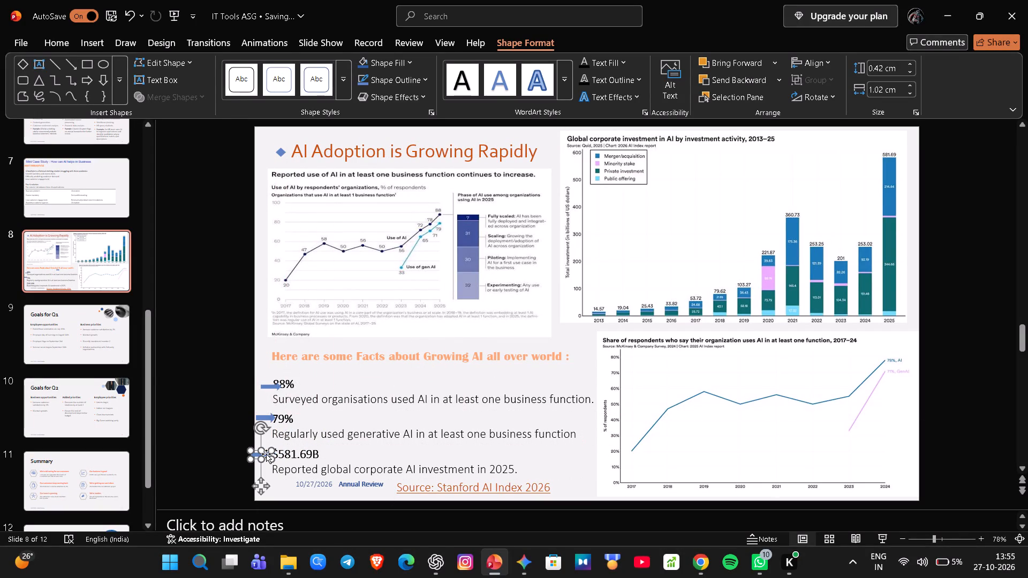
{"action": "left_click", "coordinate": [389, 381]}
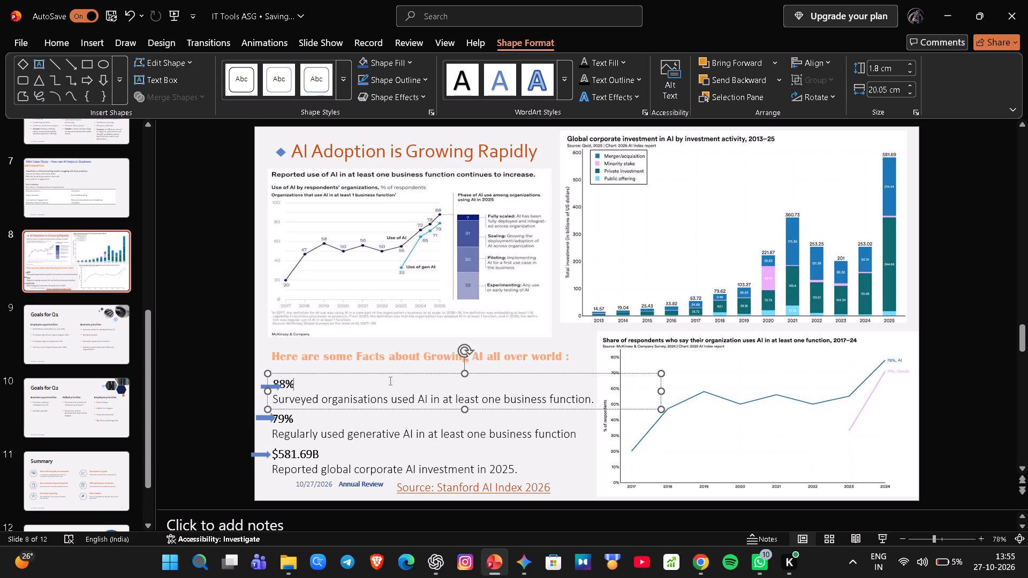
Move the 79% fact slightly to the right so its text sits clear of its arrow.
{"action": "left_click", "coordinate": [289, 456]}
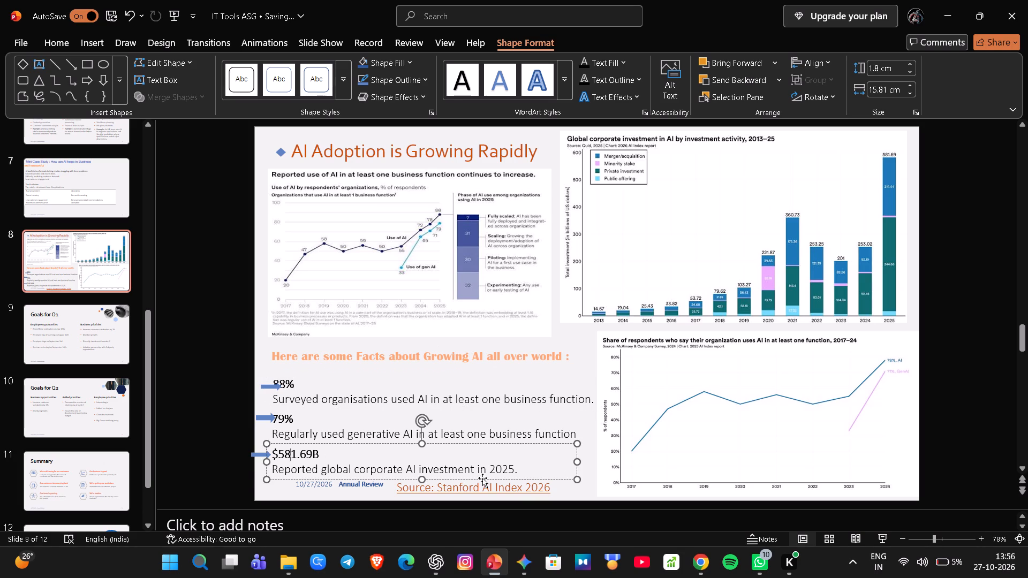
{"action": "left_click_drag", "start_coordinate": [477, 441], "coordinate": [490, 437]}
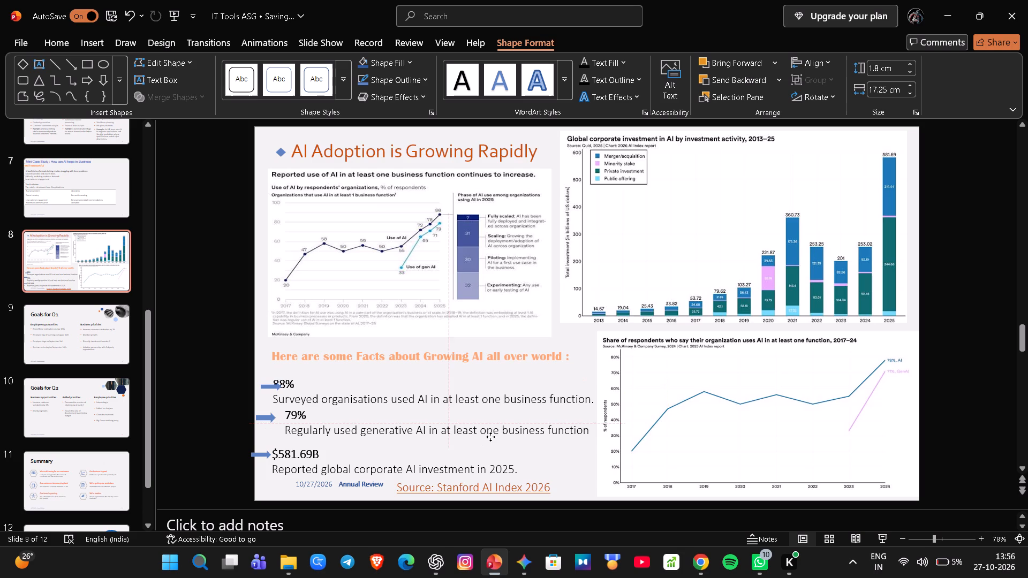
{"action": "left_click_drag", "start_coordinate": [490, 437], "coordinate": [487, 440]}
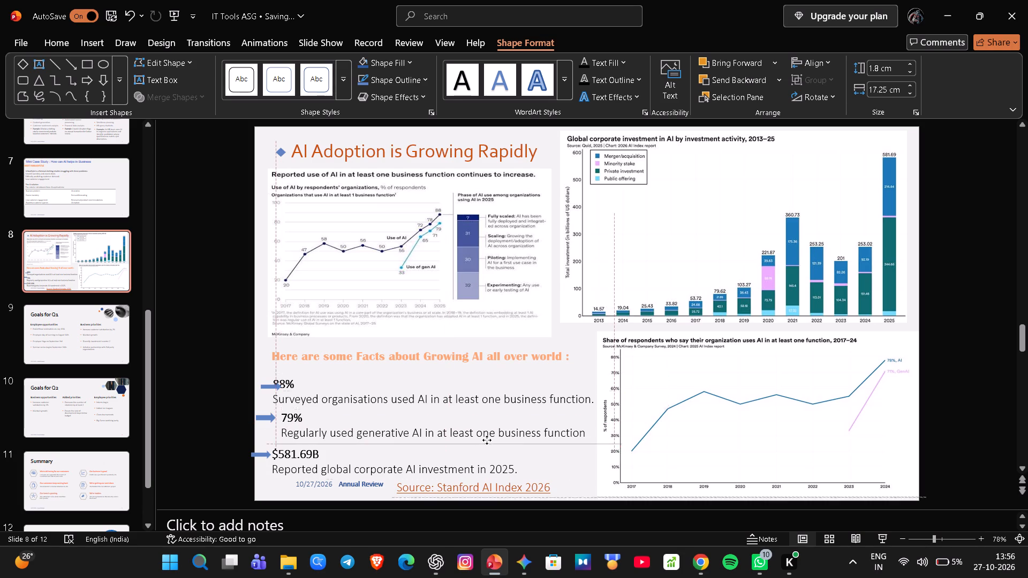
{"action": "left_click_drag", "start_coordinate": [487, 440], "coordinate": [486, 438]}
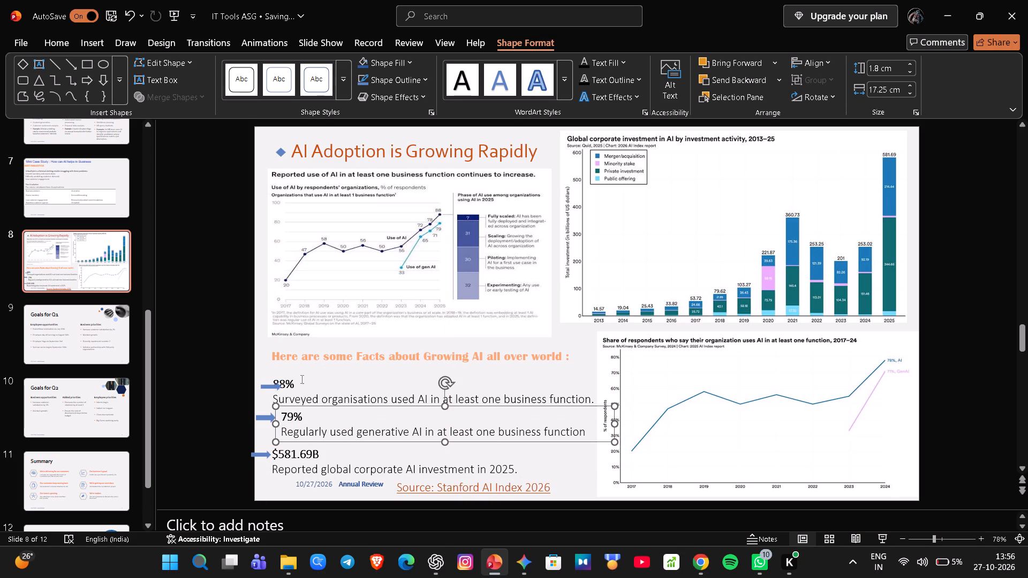
Shift the 88% fact right, in line with the 79% fact, and move its arrow left beside it.
{"action": "left_click", "coordinate": [384, 398]}
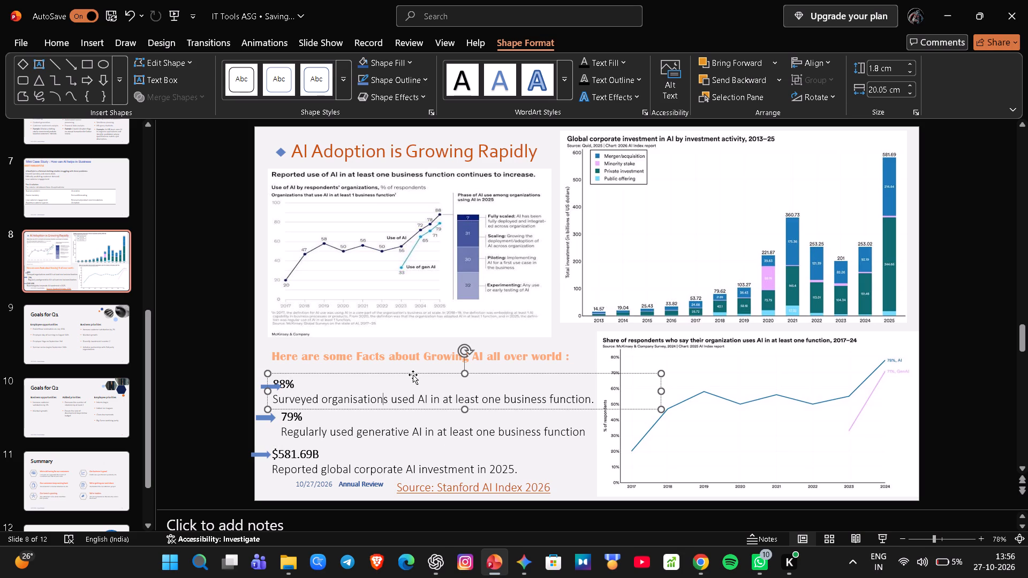
{"action": "left_click_drag", "start_coordinate": [413, 375], "coordinate": [421, 376]}
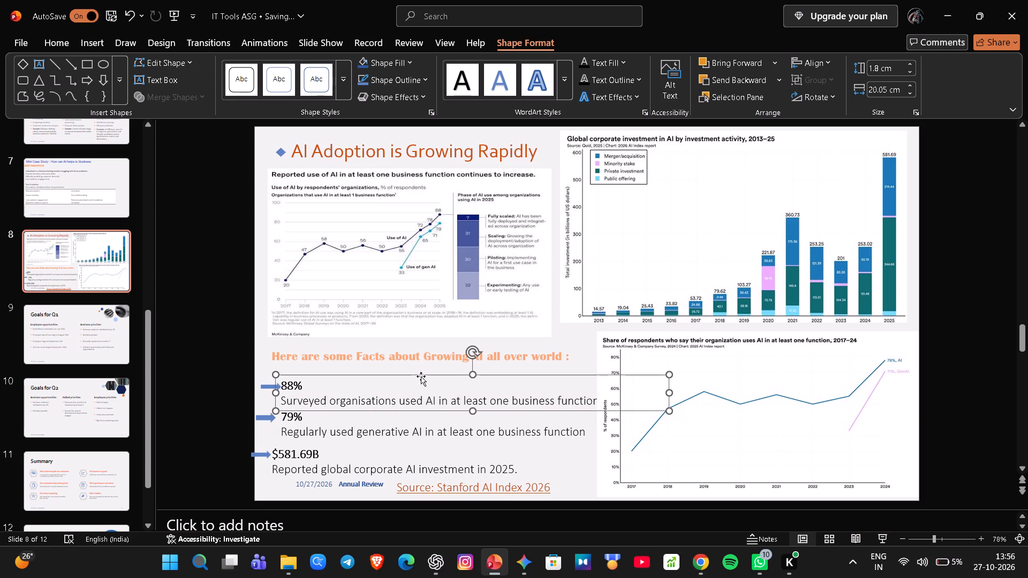
{"action": "left_click", "coordinate": [264, 385]}
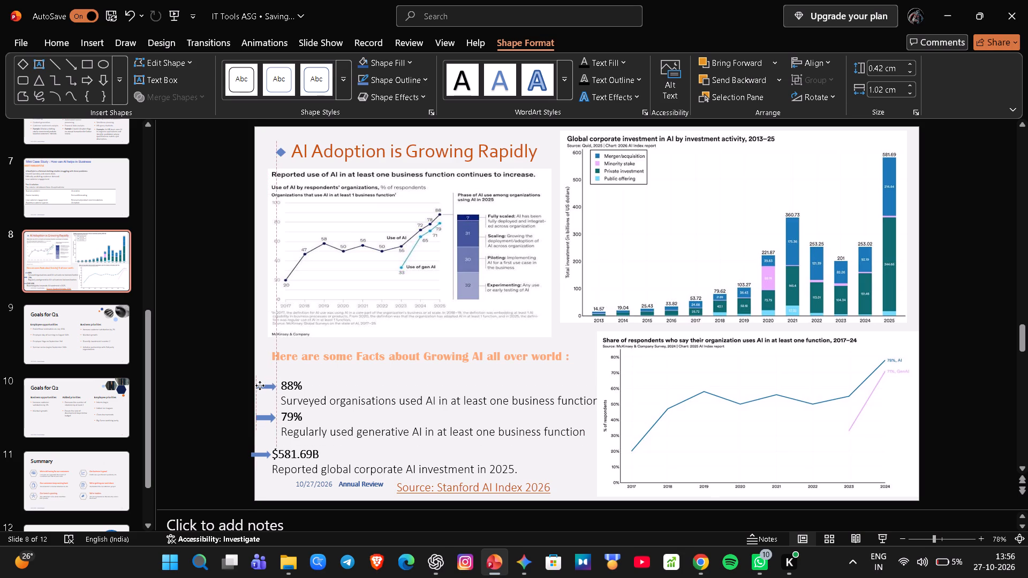
{"action": "left_click", "coordinate": [455, 401]}
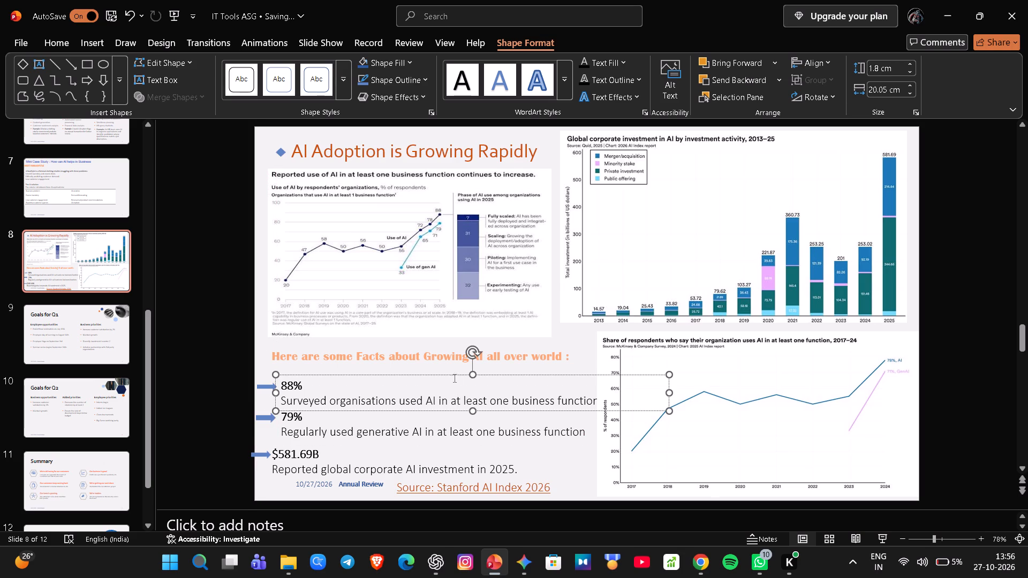
{"action": "left_click", "coordinate": [453, 375]}
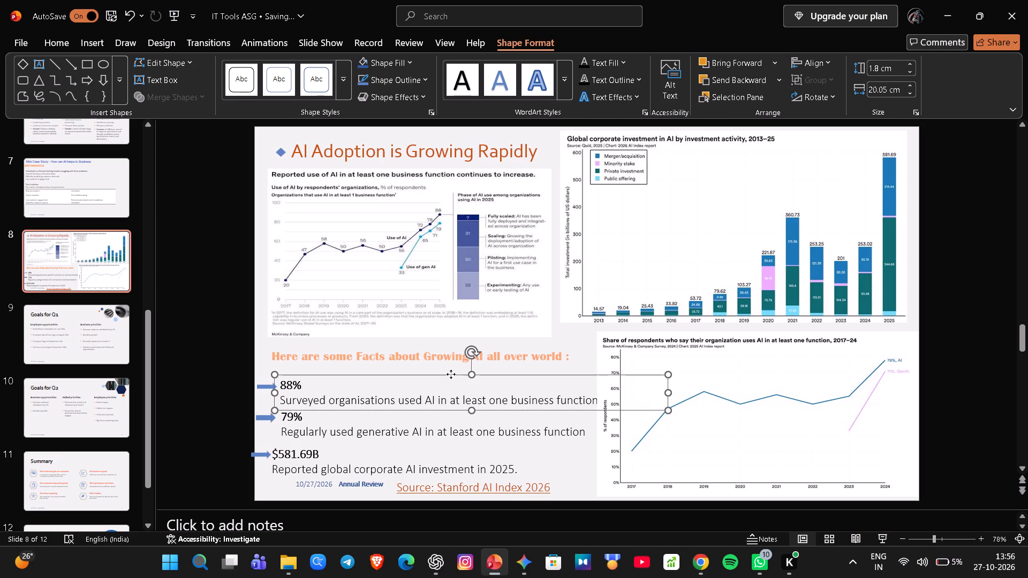
Narrow the 2017–24 AI-use line chart from its left edge to clear the end of the 88% fact.
{"action": "left_click", "coordinate": [706, 359]}
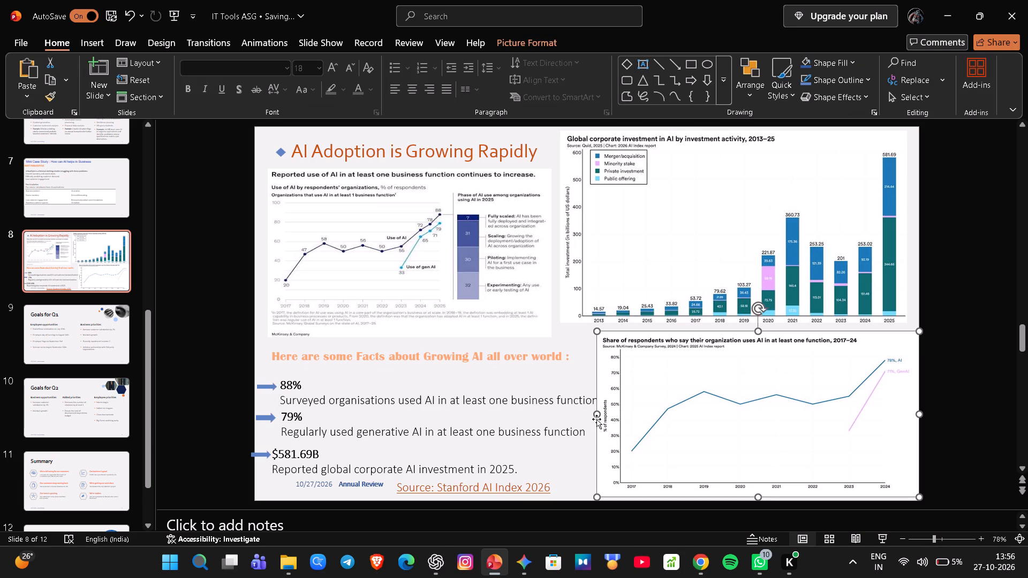
{"action": "left_click_drag", "start_coordinate": [595, 416], "coordinate": [601, 414]}
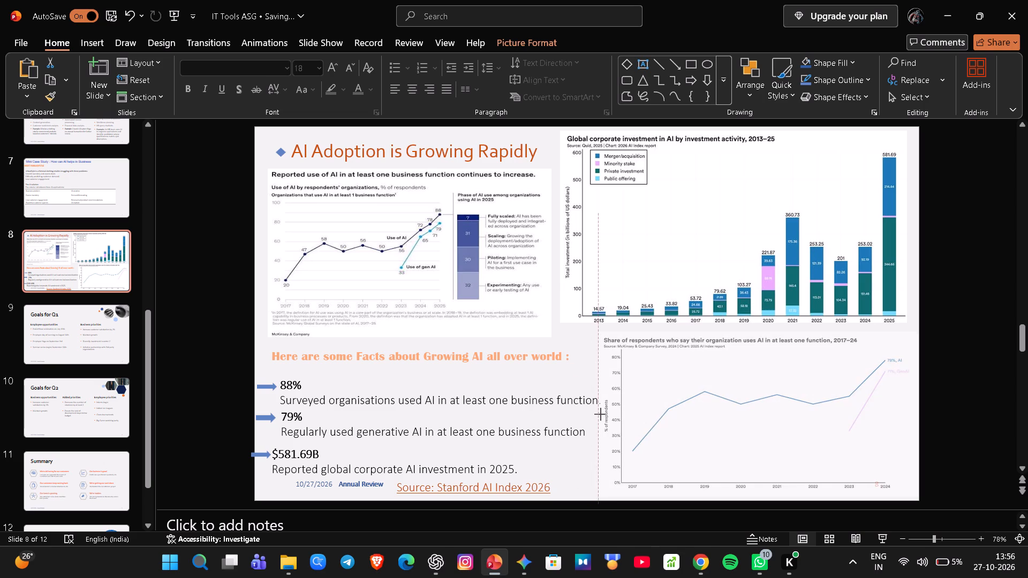
{"action": "left_click_drag", "start_coordinate": [601, 414], "coordinate": [602, 412]}
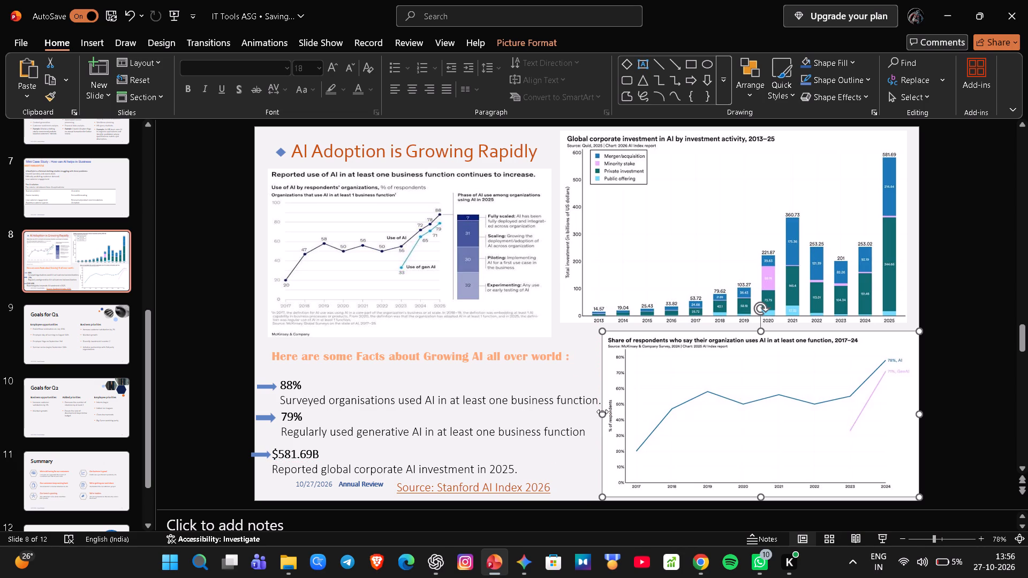
Move the $581.69B fact slightly right and up, roughly in line with the other two facts.
{"action": "left_click", "coordinate": [314, 459]}
{"action": "left_click_drag", "start_coordinate": [331, 444], "coordinate": [332, 444]}
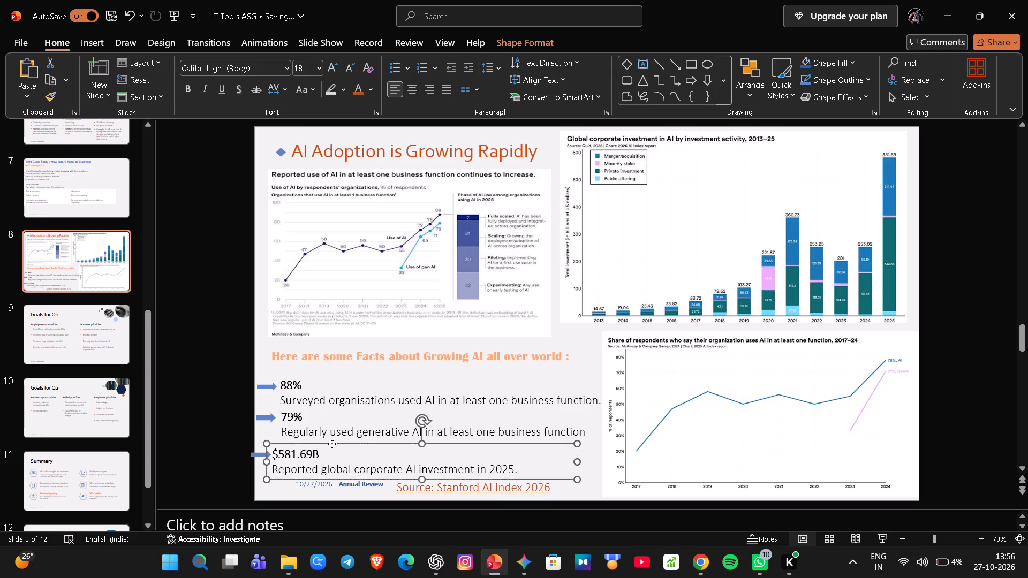
{"action": "left_click_drag", "start_coordinate": [332, 444], "coordinate": [338, 441]}
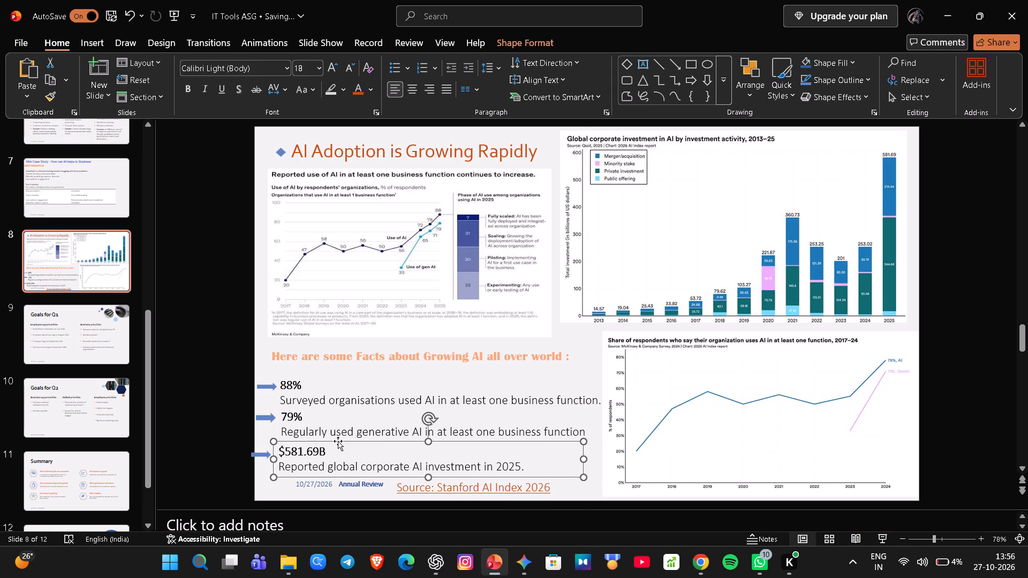
Move the third arrow in front of the $581.69B fact, in line with the two arrows above.
{"action": "left_click", "coordinate": [256, 452]}
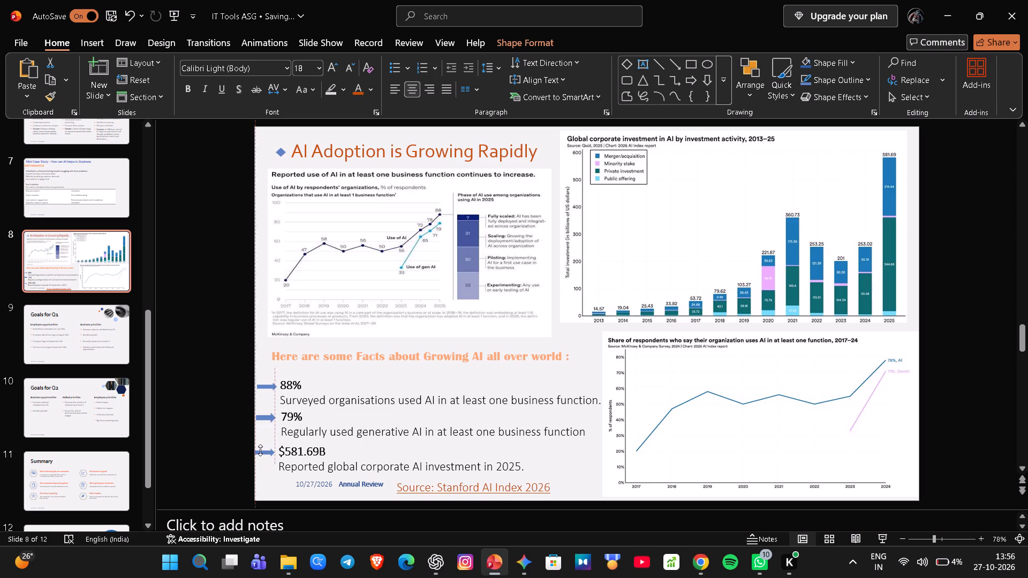
{"action": "left_click", "coordinate": [222, 393]}
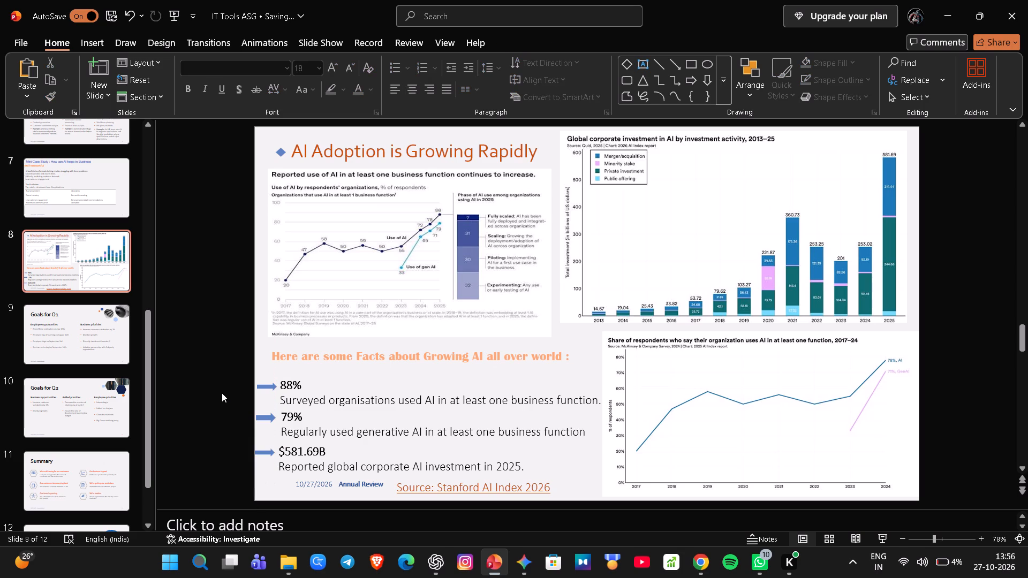
{"action": "left_click", "coordinate": [266, 453]}
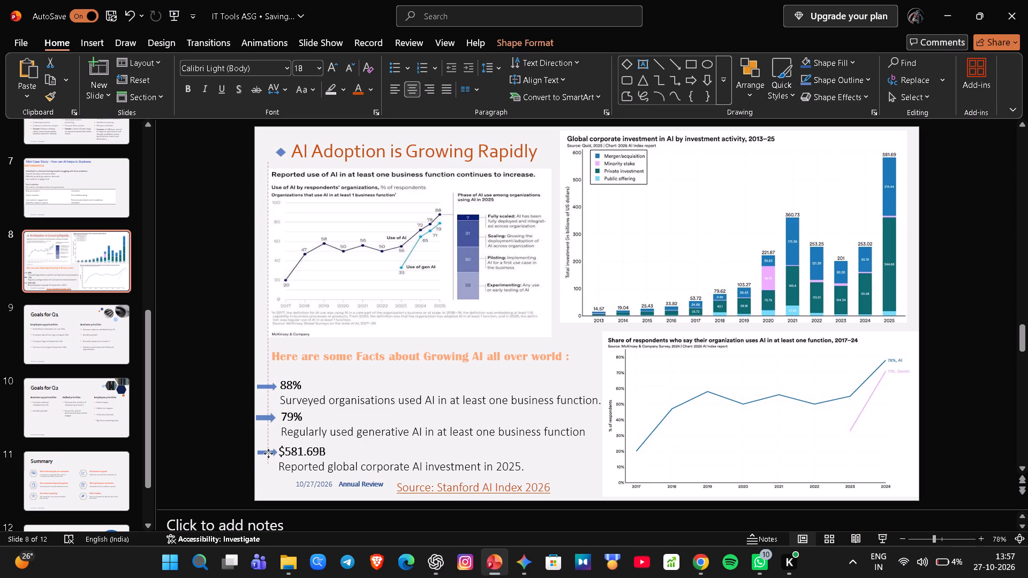
{"action": "left_click", "coordinate": [197, 375]}
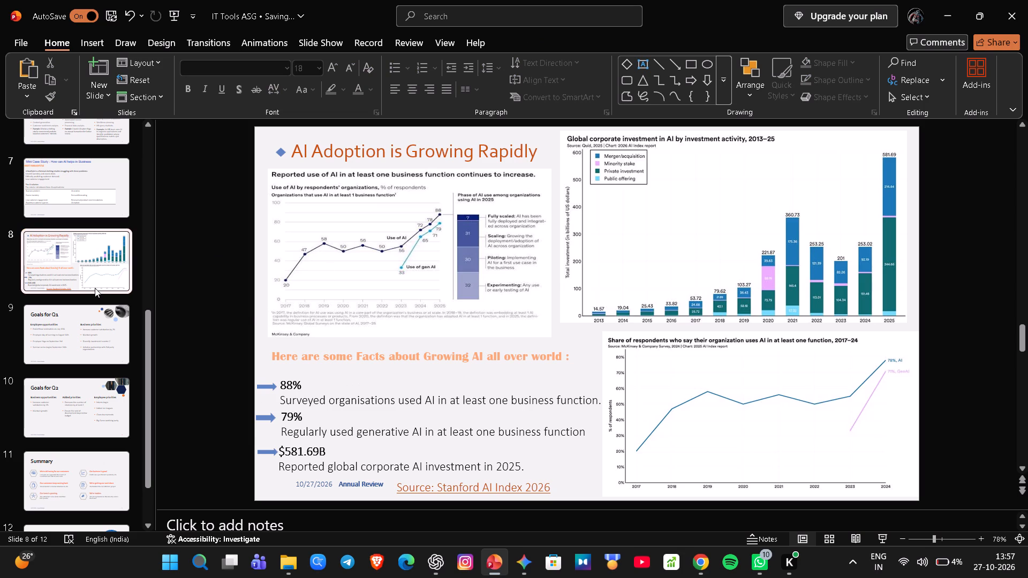
{"action": "left_click", "coordinate": [57, 325]}
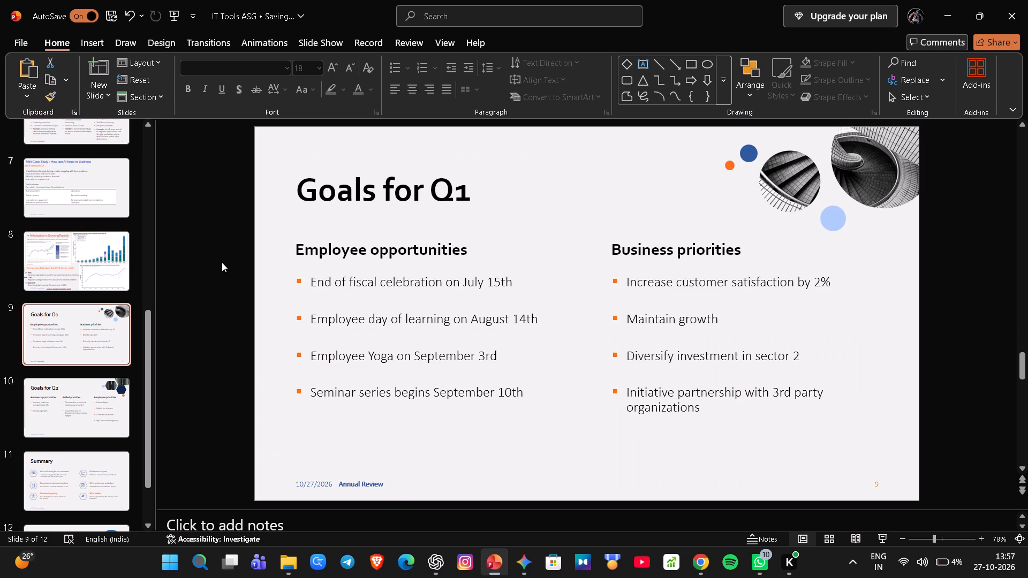
{"action": "left_click", "coordinate": [441, 574]}
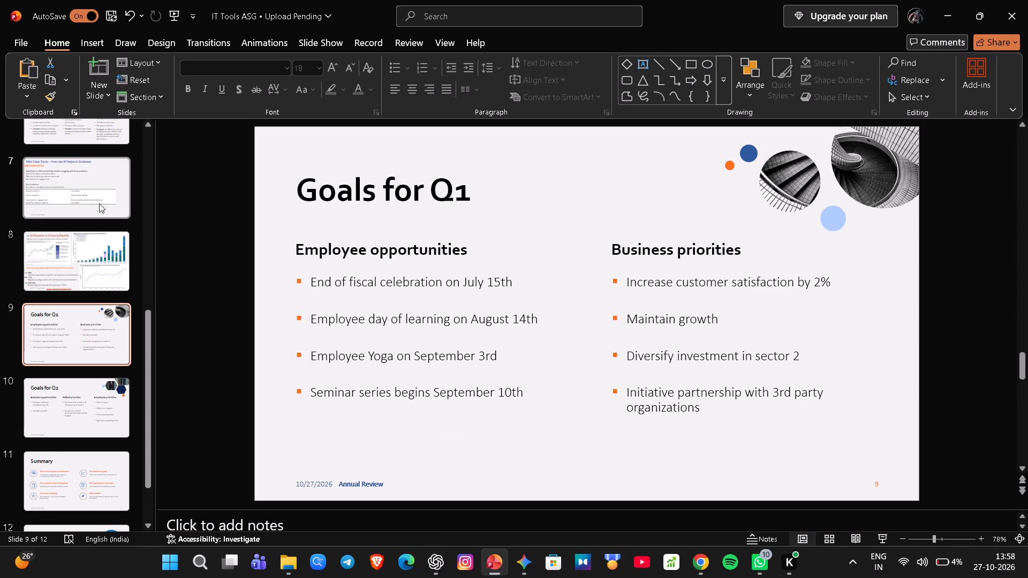
{"action": "left_click", "coordinate": [101, 183]}
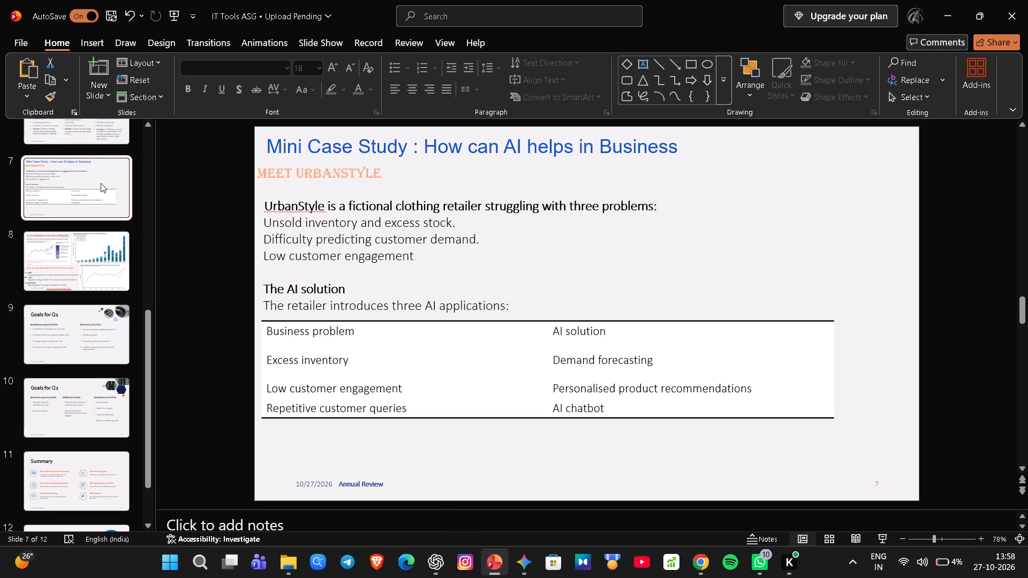